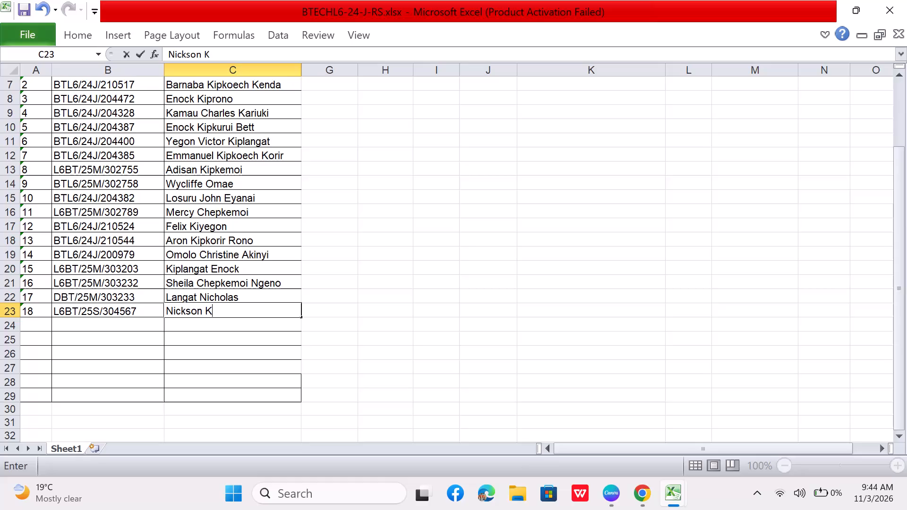
Complete the student's name for entry 18 in cell C23, with the surname in proper capitalisation.
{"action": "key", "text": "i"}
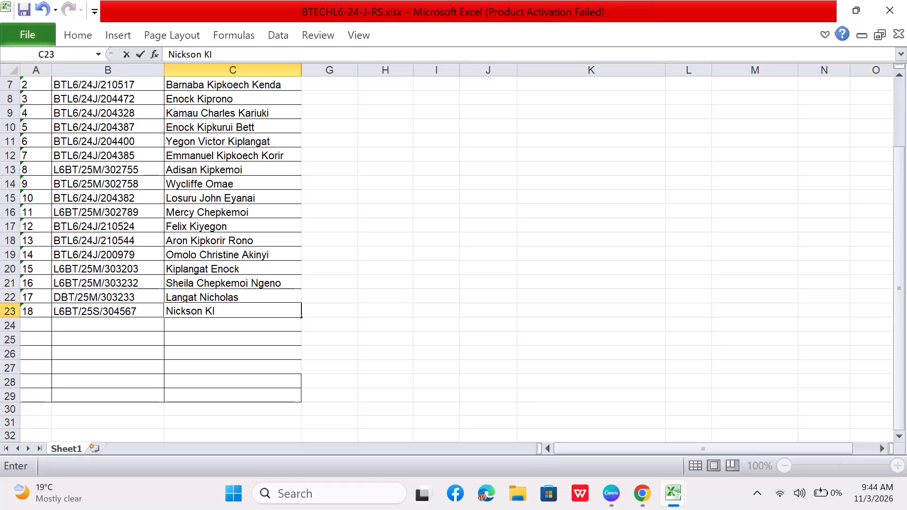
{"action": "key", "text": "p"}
{"action": "key", "text": "BackSpace"}
{"action": "key", "text": "BackSpace"}
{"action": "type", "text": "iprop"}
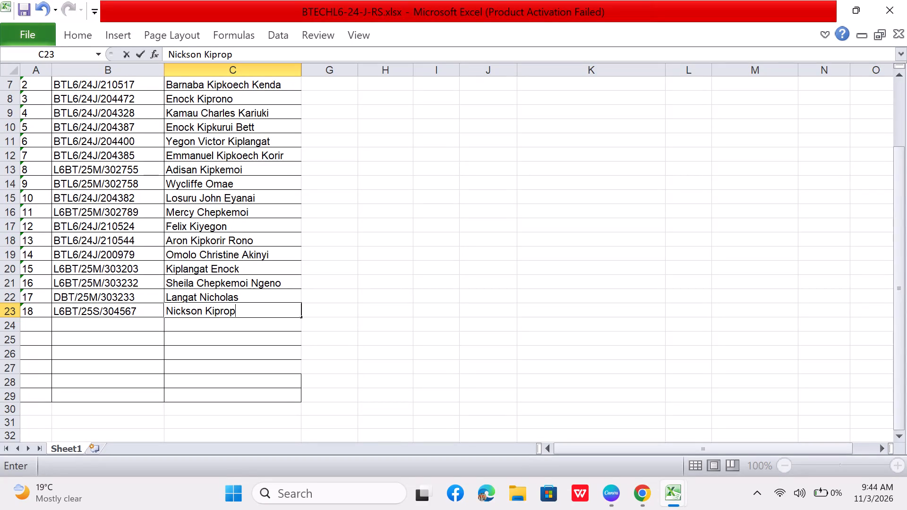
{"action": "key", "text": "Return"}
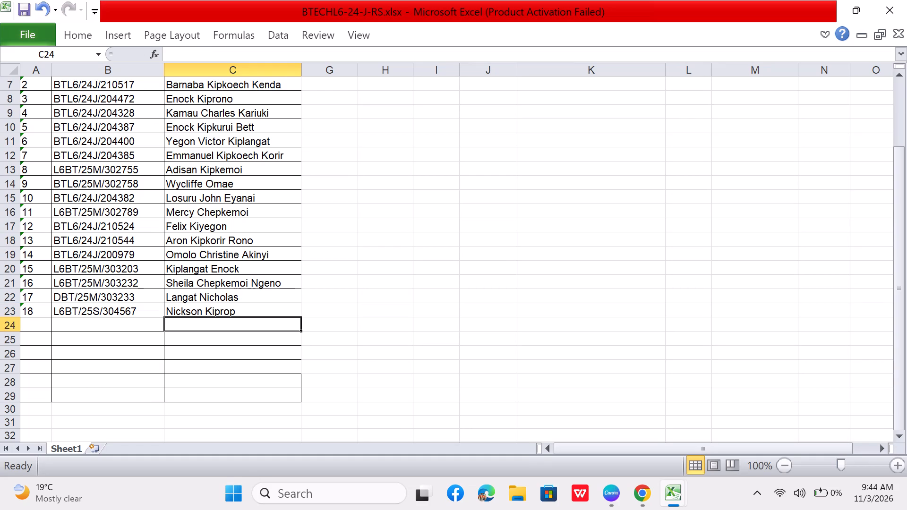
Enter serial number 19 in cell A24, the first empty row of the student list.
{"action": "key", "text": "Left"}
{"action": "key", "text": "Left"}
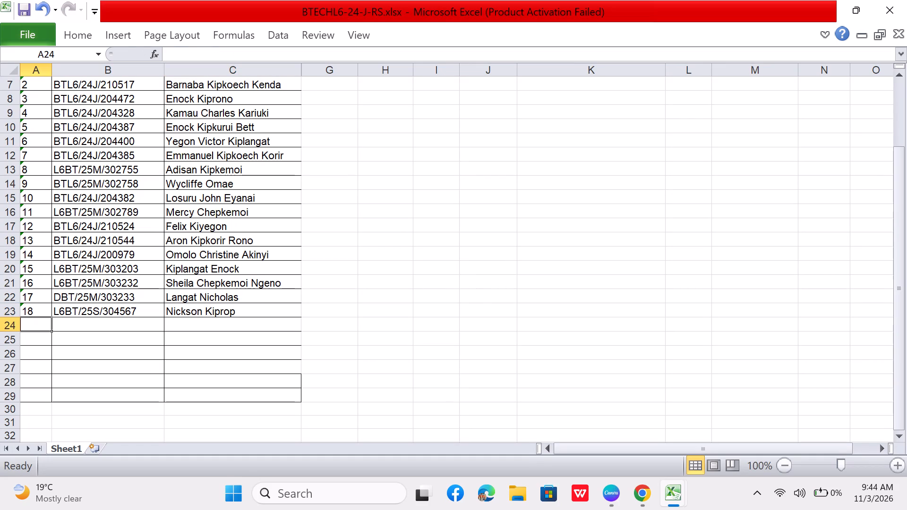
{"action": "double_click", "coordinate": [220, 307]}
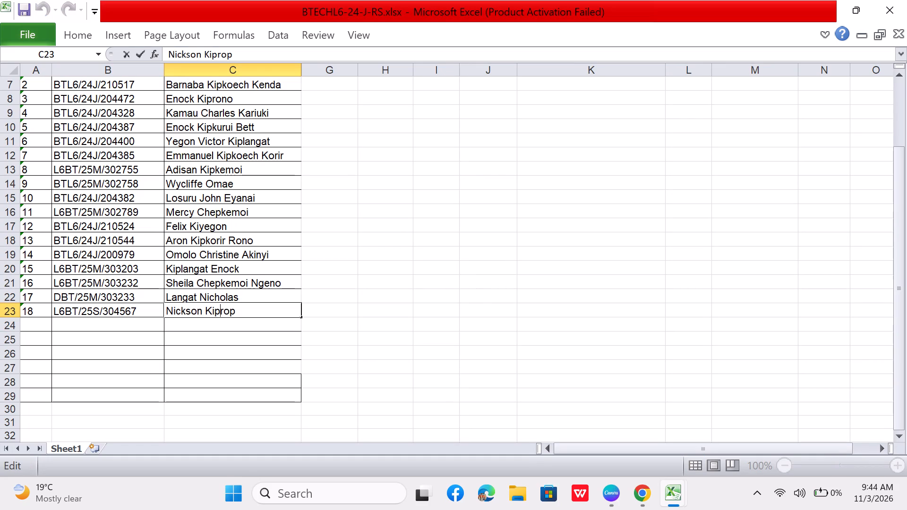
{"action": "double_click", "coordinate": [32, 324]}
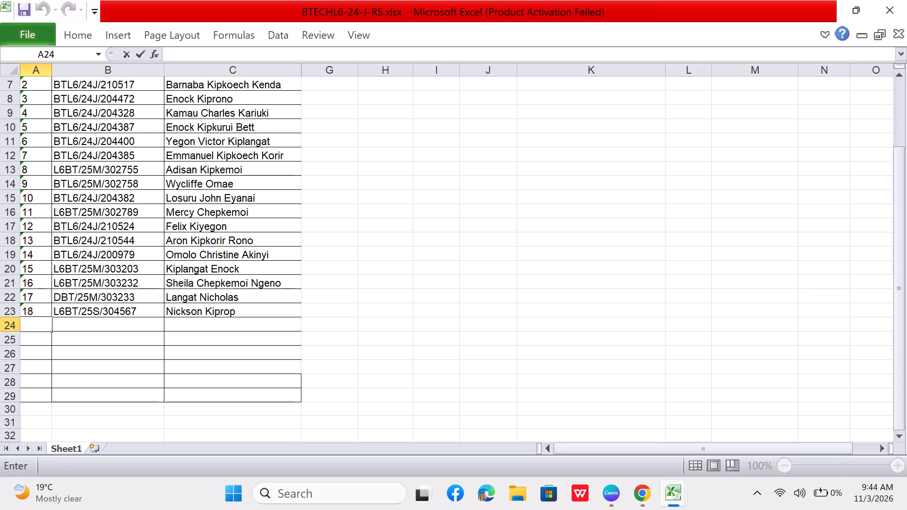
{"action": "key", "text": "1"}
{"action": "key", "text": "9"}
Enter the student's registration number with the L6CE/25M prefix for entry 19 in cell B24.
{"action": "double_click", "coordinate": [69, 323]}
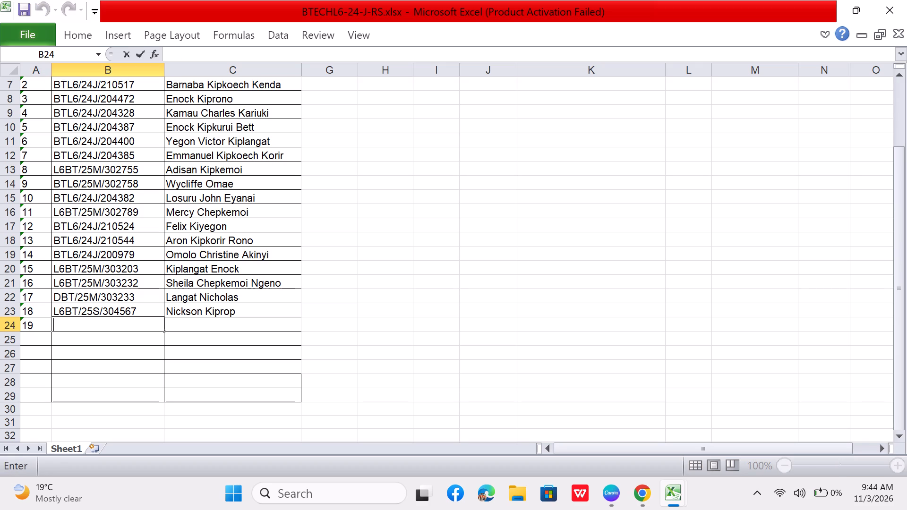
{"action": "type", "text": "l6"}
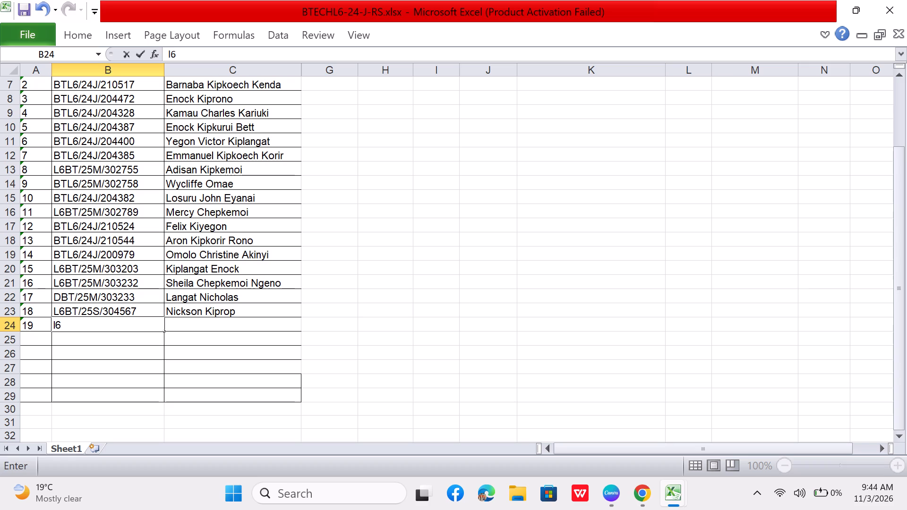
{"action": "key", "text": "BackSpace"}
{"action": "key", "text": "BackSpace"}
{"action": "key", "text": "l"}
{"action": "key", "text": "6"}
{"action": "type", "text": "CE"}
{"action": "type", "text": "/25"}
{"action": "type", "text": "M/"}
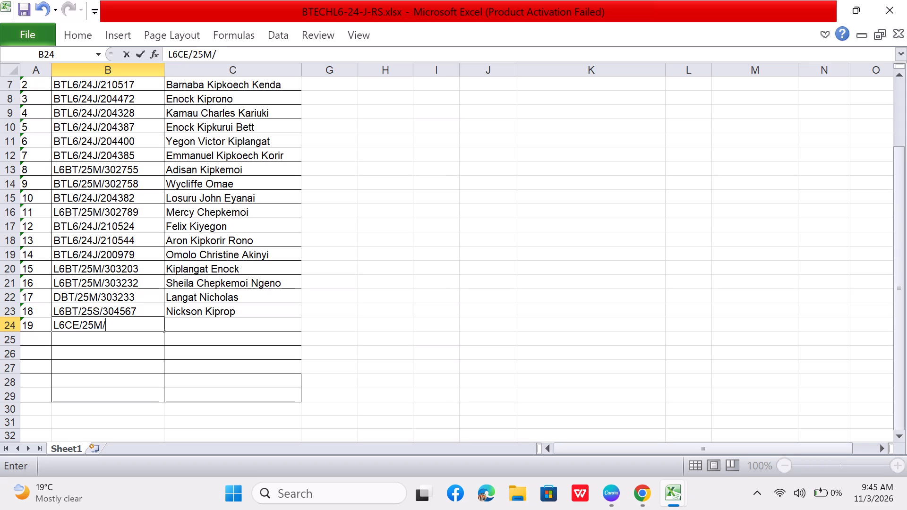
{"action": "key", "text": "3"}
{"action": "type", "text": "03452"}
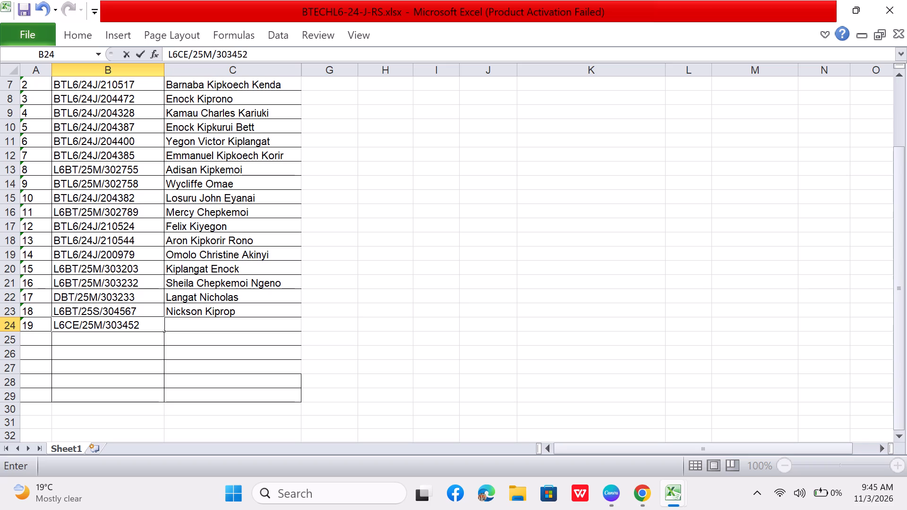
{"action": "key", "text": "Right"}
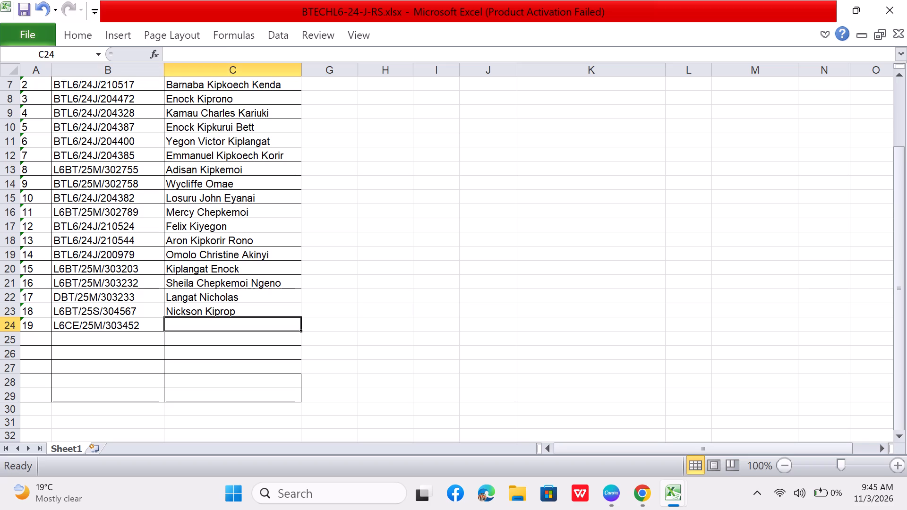
Enter the student's name for entry 19 in cell C24.
{"action": "left_click", "coordinate": [69, 323]}
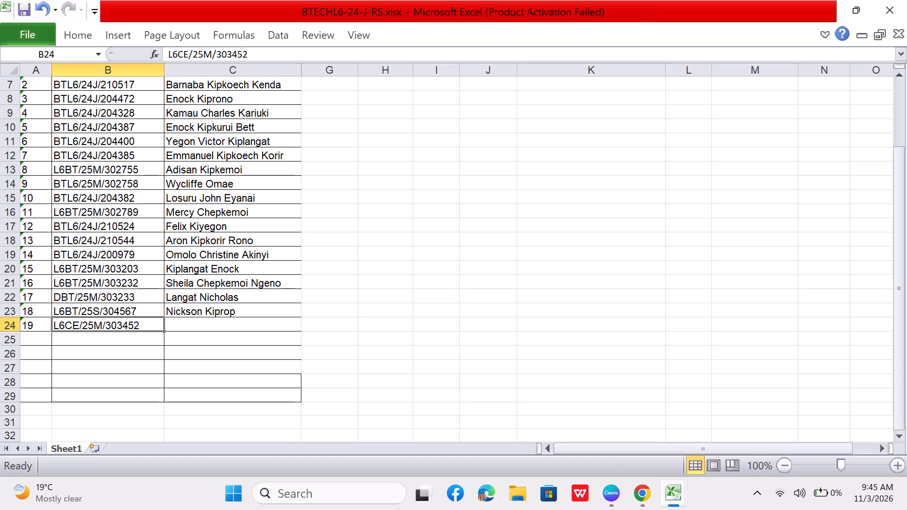
{"action": "left_click", "coordinate": [185, 320]}
{"action": "double_click", "coordinate": [185, 320]}
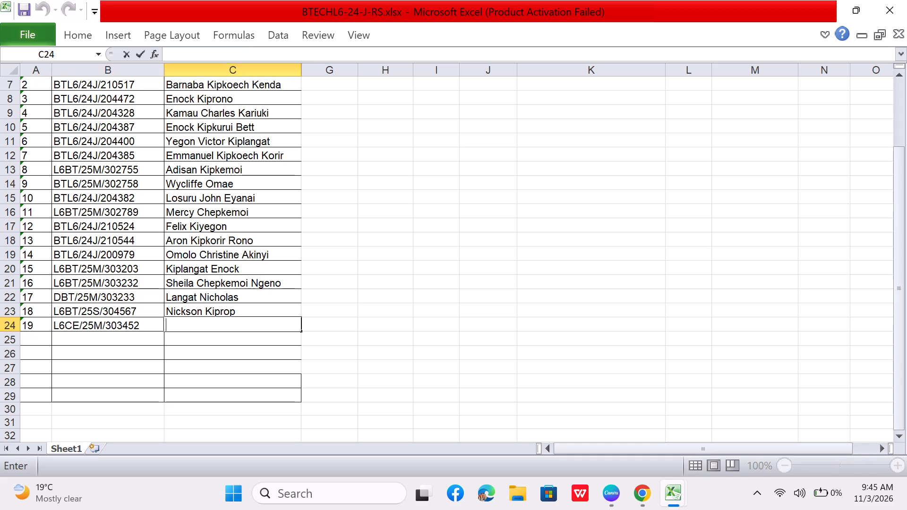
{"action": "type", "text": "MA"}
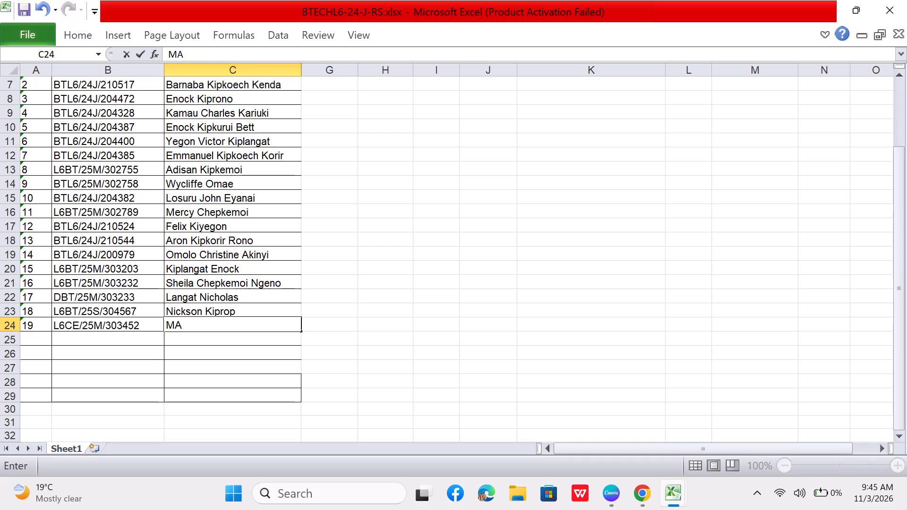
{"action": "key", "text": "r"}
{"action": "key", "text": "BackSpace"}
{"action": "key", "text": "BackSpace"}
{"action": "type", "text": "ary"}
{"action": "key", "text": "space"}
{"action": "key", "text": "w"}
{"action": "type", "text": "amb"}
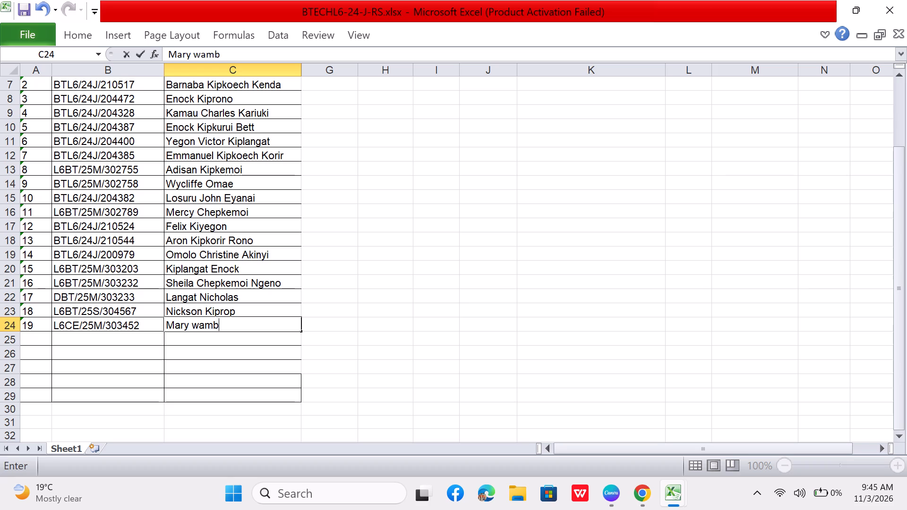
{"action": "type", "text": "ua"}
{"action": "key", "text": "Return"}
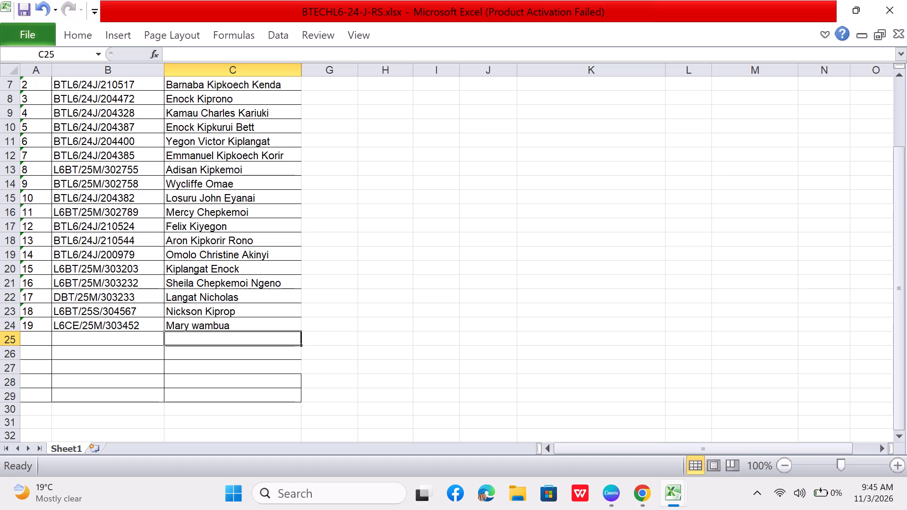
Enter serial number 20 in cell A25, the row below entry 19.
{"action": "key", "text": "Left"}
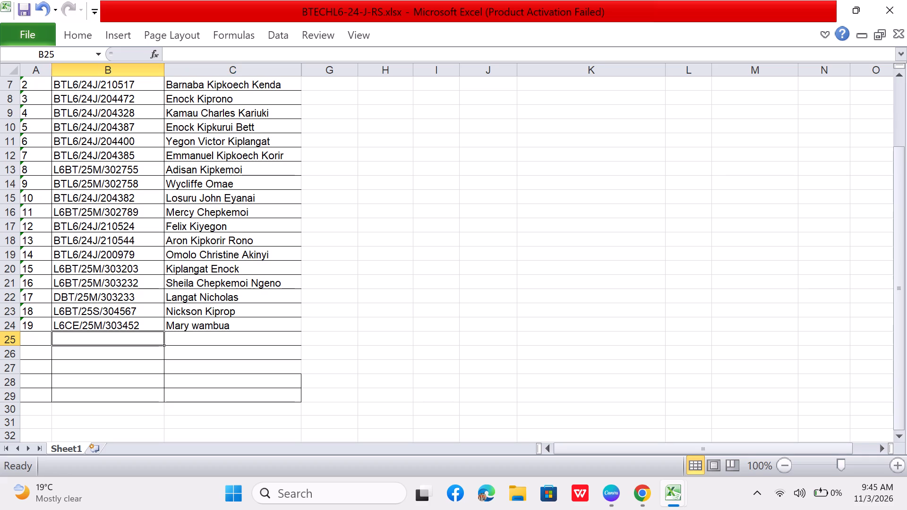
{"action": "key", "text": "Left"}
{"action": "left_click", "coordinate": [185, 320]}
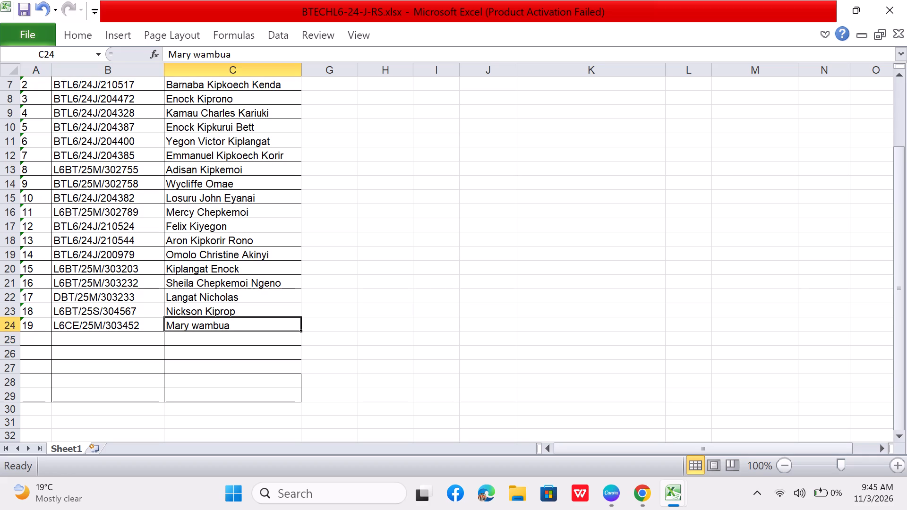
{"action": "double_click", "coordinate": [24, 334]}
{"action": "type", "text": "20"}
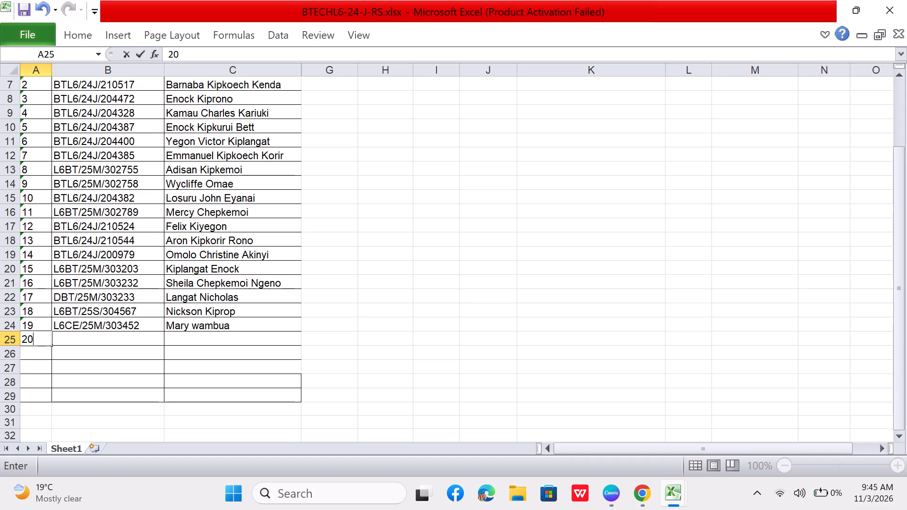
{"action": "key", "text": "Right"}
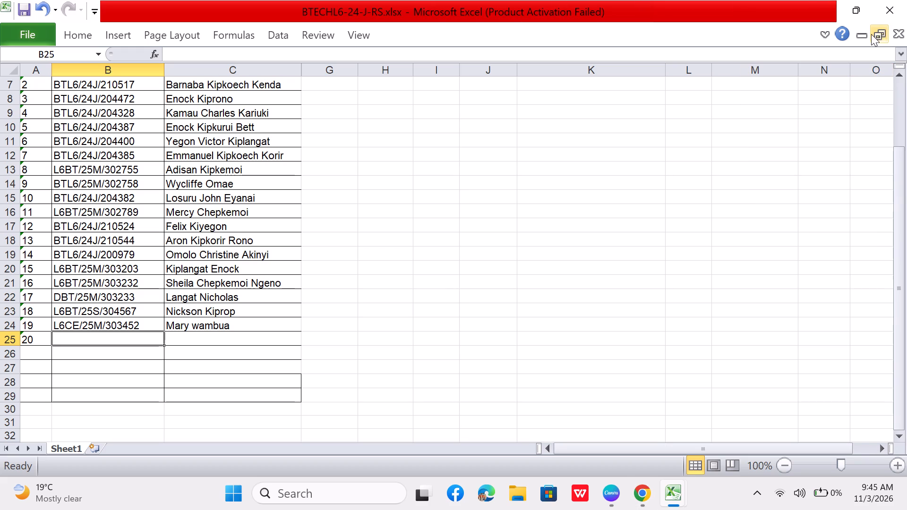
Minimise the BTECHL6-24-J-RS.xlsx and Book1 workbook windows.
{"action": "left_click", "coordinate": [862, 34]}
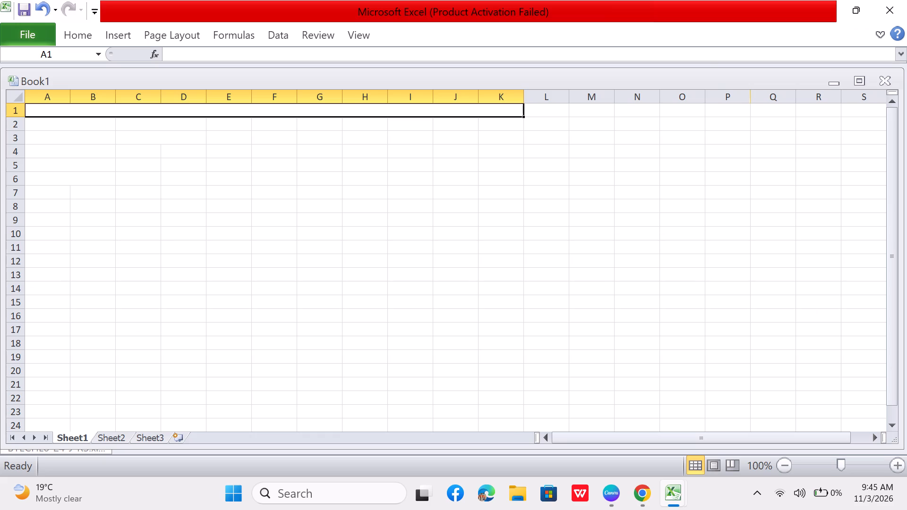
{"action": "left_click", "coordinate": [825, 79]}
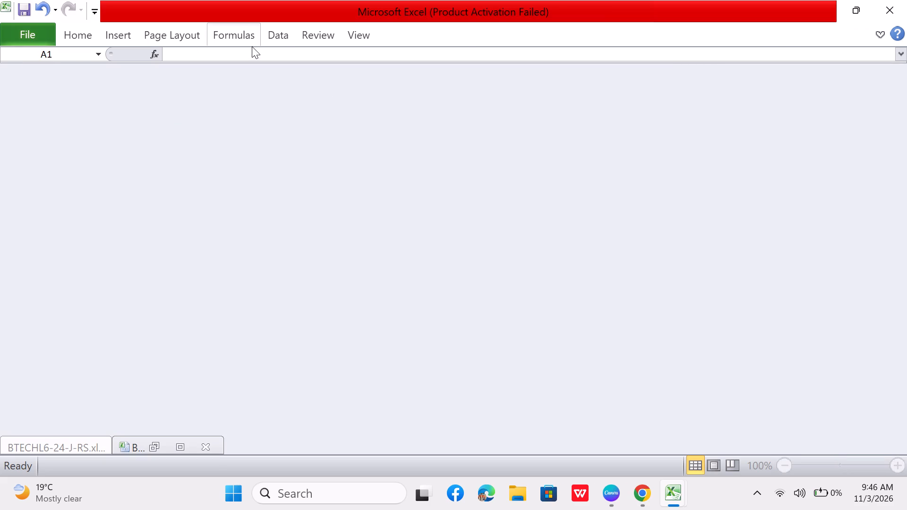
Close the spreadsheet program and save Book1 as Book1.xlsx in the Documents folder.
{"action": "left_click", "coordinate": [888, 8]}
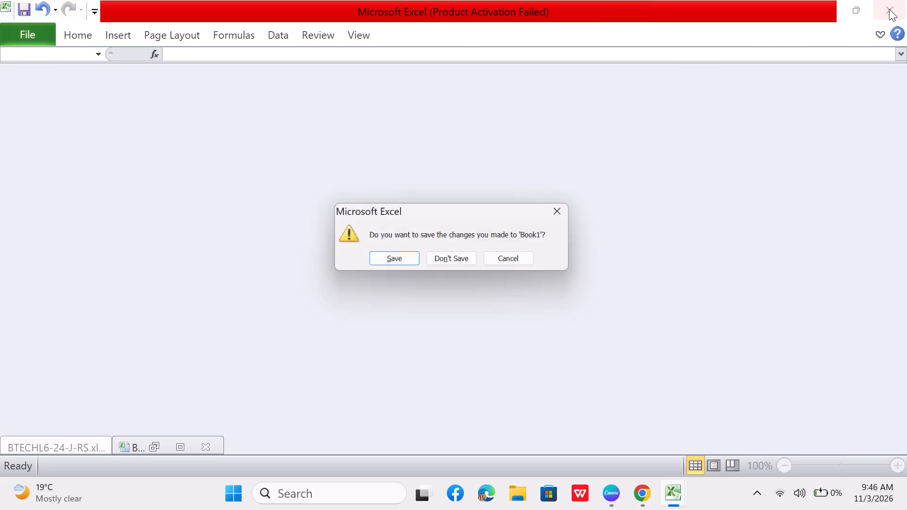
{"action": "left_click", "coordinate": [384, 259]}
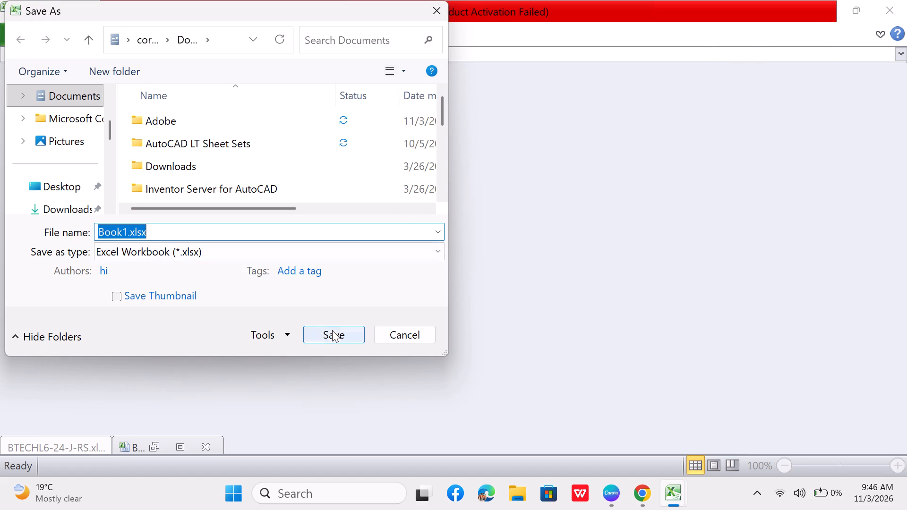
{"action": "left_click_drag", "start_coordinate": [332, 330], "coordinate": [336, 319]}
{"action": "left_click", "coordinate": [342, 332]}
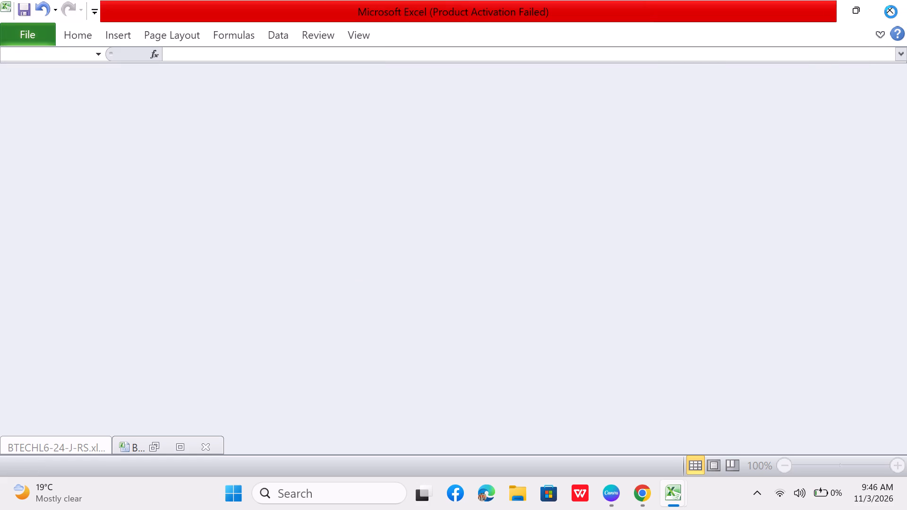
Finish closing the spreadsheet program, saving the changes to BTECHL6-24-J-RS.xlsx.
{"action": "left_click", "coordinate": [888, 11]}
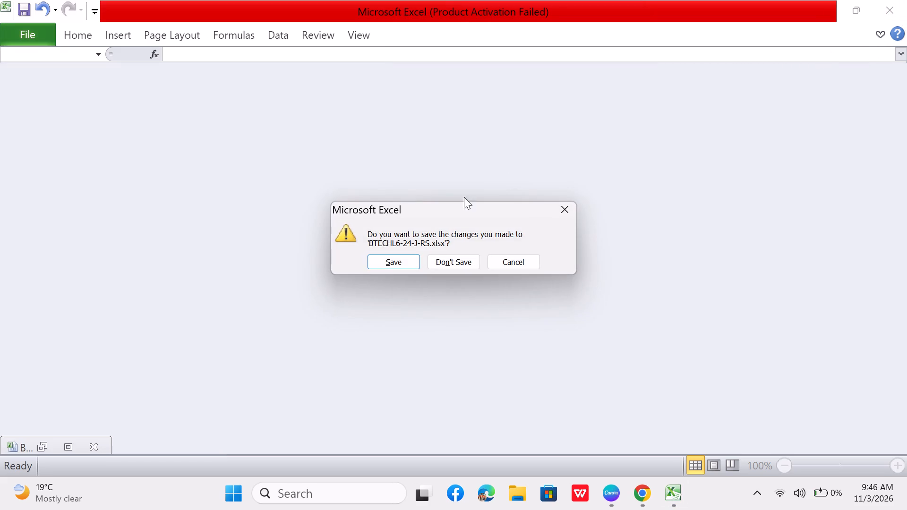
{"action": "left_click_drag", "start_coordinate": [400, 340], "coordinate": [403, 323]}
{"action": "left_click", "coordinate": [394, 268]}
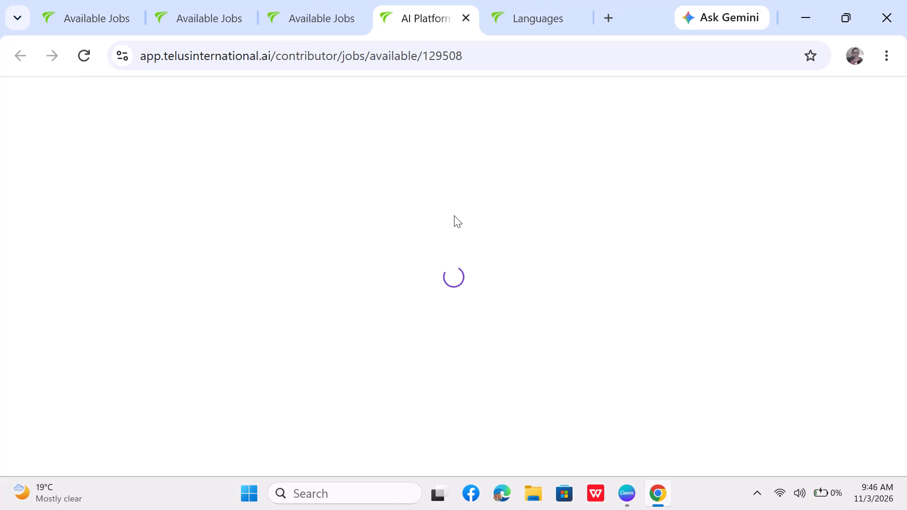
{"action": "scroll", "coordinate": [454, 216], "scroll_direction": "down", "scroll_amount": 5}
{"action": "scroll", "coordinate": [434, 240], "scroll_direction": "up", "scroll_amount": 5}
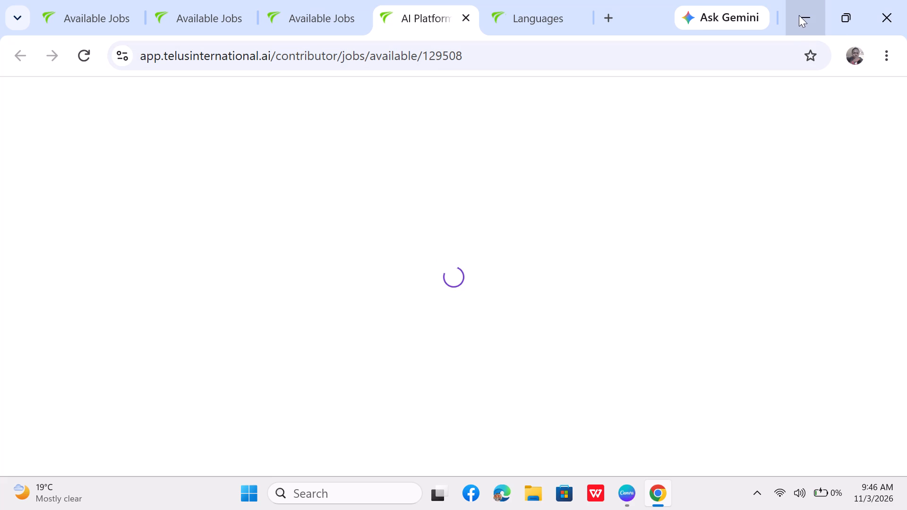
Minimise the browser, open Microsoft Word 2010 from the desktop and dismiss the Office activation wizard.
{"action": "left_click", "coordinate": [818, 8]}
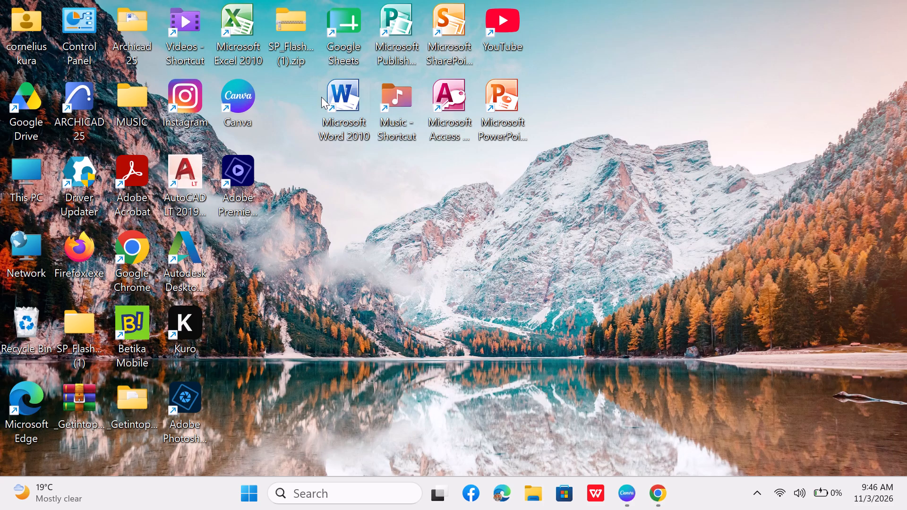
{"action": "double_click", "coordinate": [341, 92]}
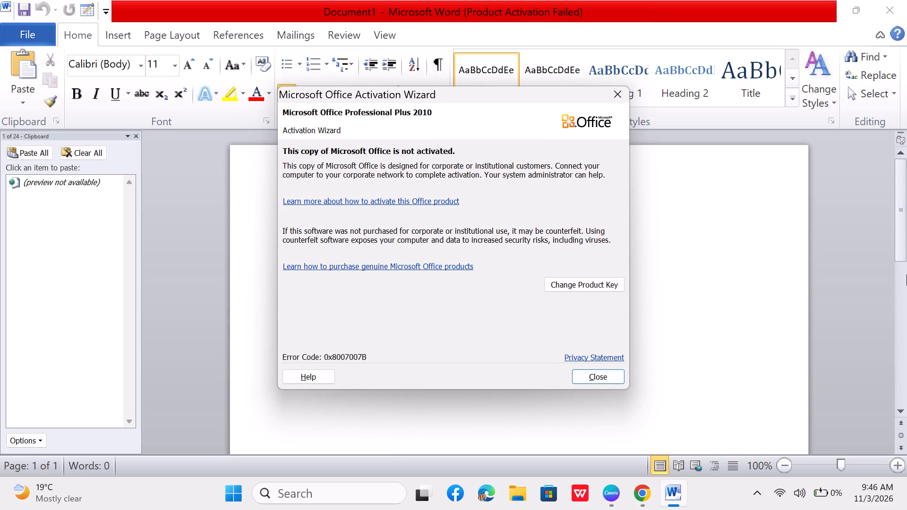
{"action": "left_click", "coordinate": [624, 91]}
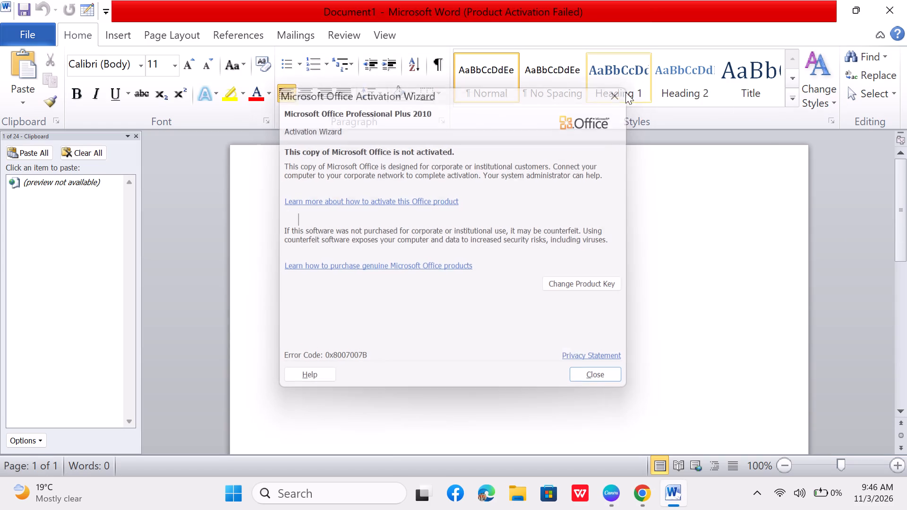
Draw a wide, shallow one-cell table across the top of the blank page with the Draw Table tool.
{"action": "left_click", "coordinate": [137, 32]}
{"action": "left_click", "coordinate": [116, 38]}
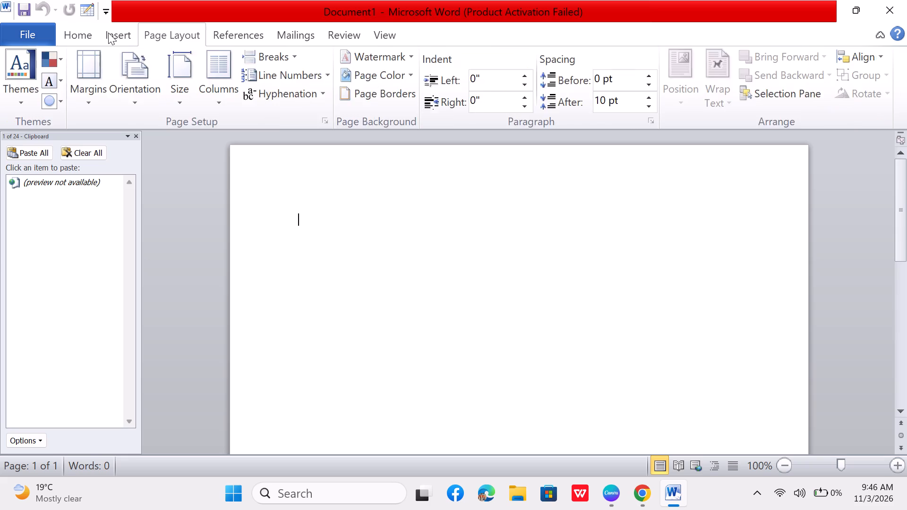
{"action": "left_click", "coordinate": [103, 64]}
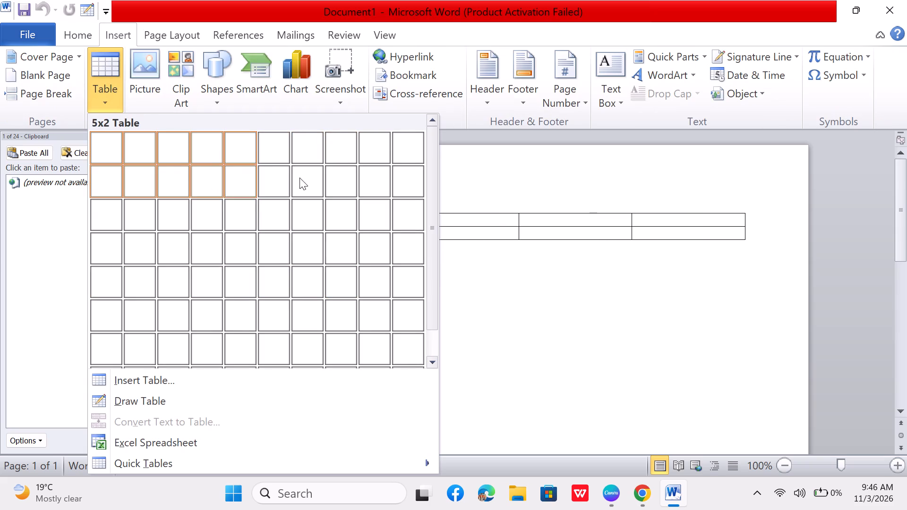
{"action": "left_click", "coordinate": [188, 397]}
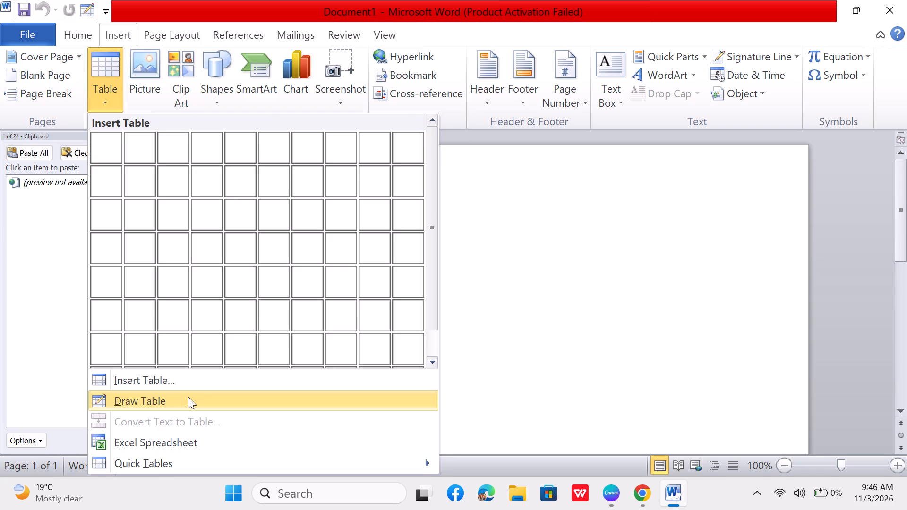
{"action": "left_click_drag", "start_coordinate": [337, 196], "coordinate": [339, 196]}
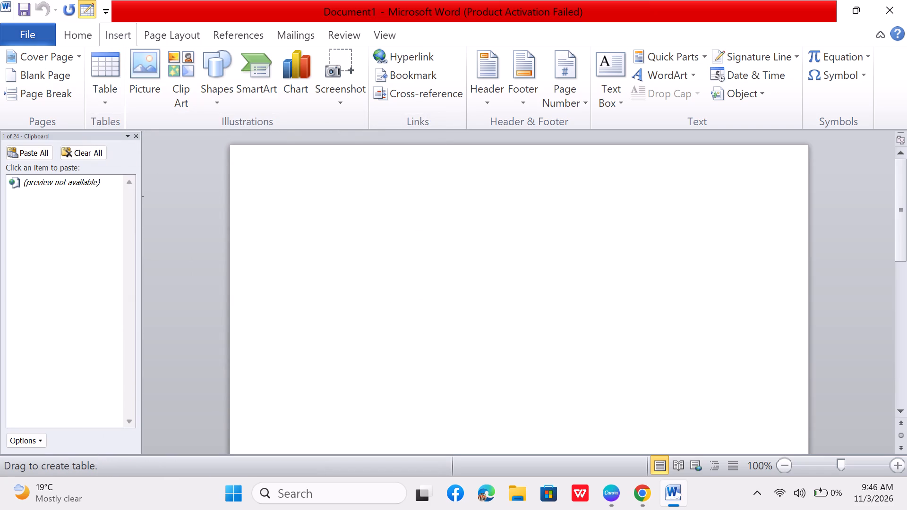
{"action": "left_click_drag", "start_coordinate": [339, 196], "coordinate": [772, 235]}
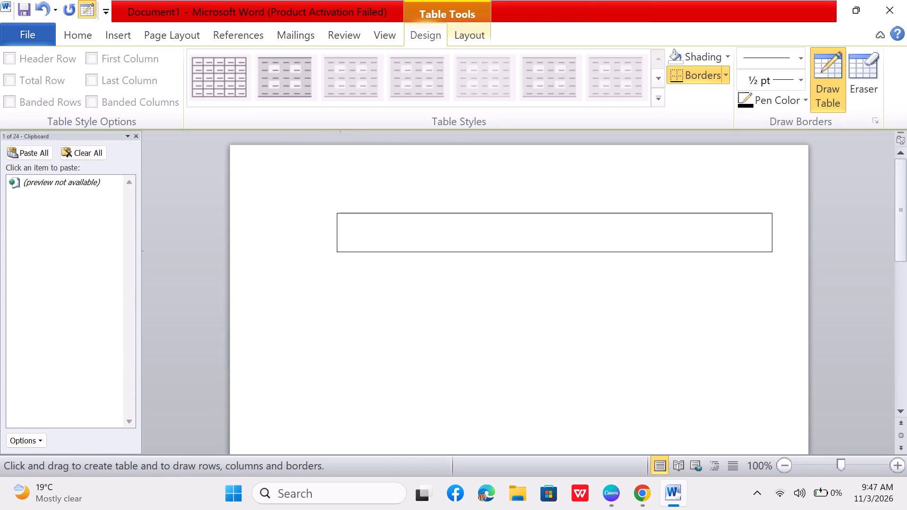
Draw a second full-width row, slightly shallower, directly beneath the first table row.
{"action": "left_click_drag", "start_coordinate": [336, 253], "coordinate": [505, 319]}
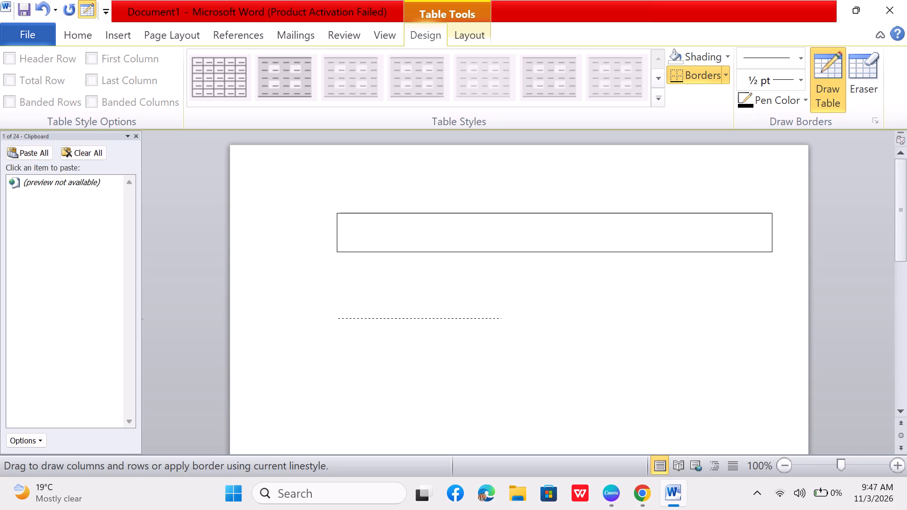
{"action": "left_click_drag", "start_coordinate": [505, 319], "coordinate": [768, 347]}
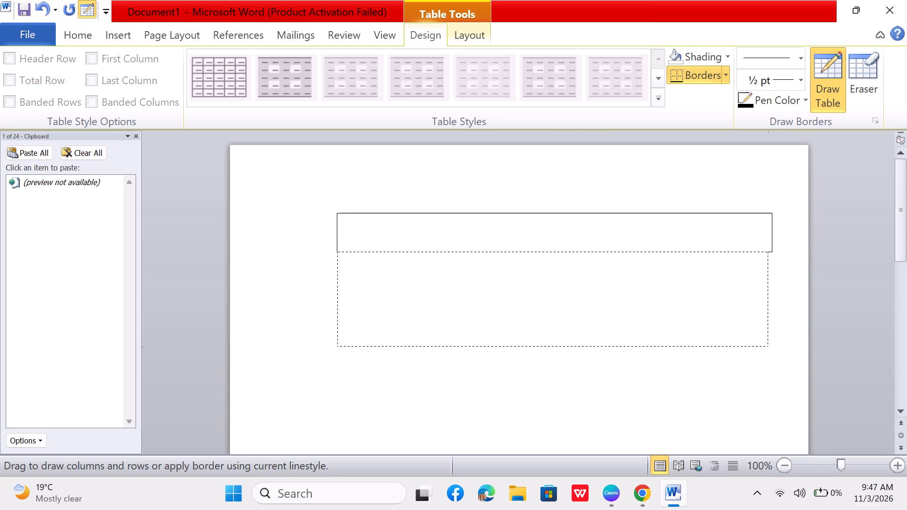
{"action": "left_click_drag", "start_coordinate": [768, 347], "coordinate": [768, 327]}
{"action": "left_click_drag", "start_coordinate": [768, 327], "coordinate": [774, 276]}
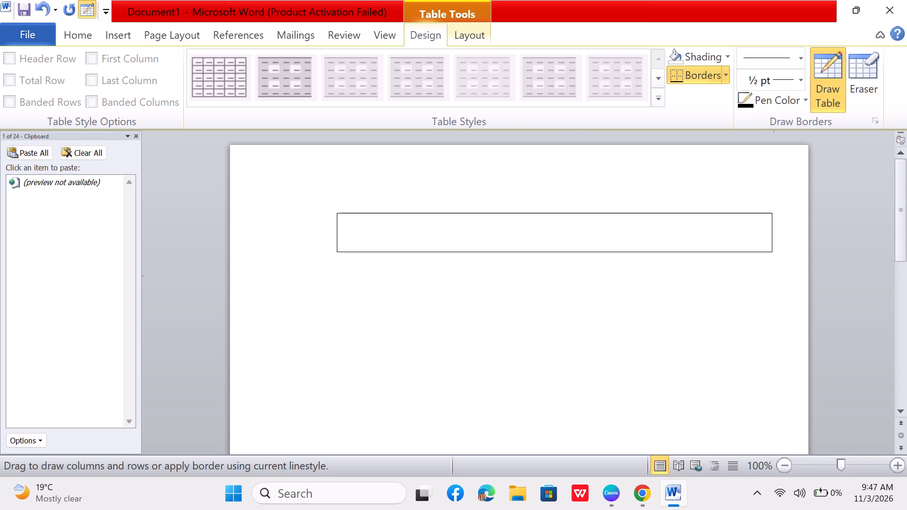
{"action": "left_click_drag", "start_coordinate": [774, 276], "coordinate": [773, 281]}
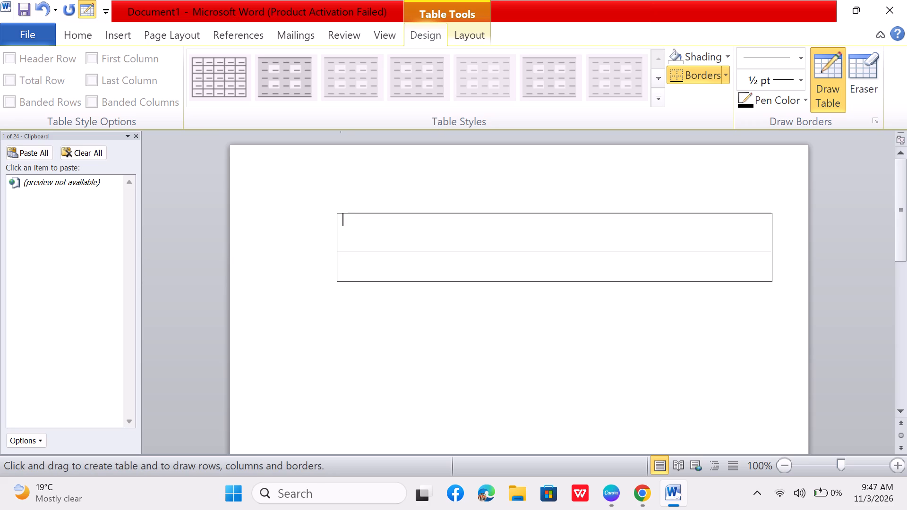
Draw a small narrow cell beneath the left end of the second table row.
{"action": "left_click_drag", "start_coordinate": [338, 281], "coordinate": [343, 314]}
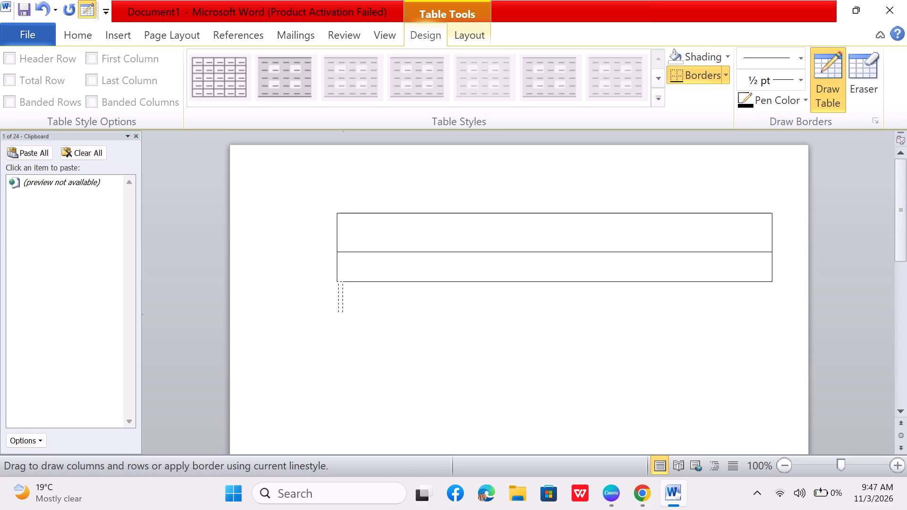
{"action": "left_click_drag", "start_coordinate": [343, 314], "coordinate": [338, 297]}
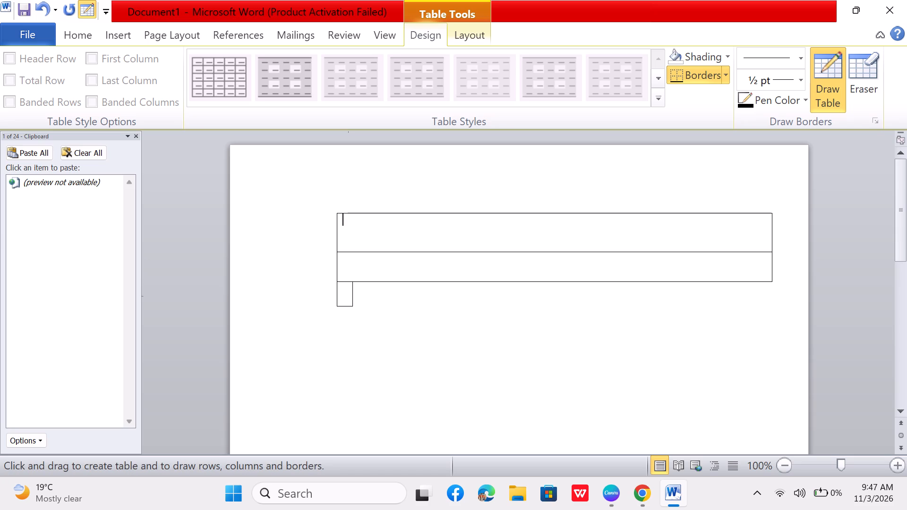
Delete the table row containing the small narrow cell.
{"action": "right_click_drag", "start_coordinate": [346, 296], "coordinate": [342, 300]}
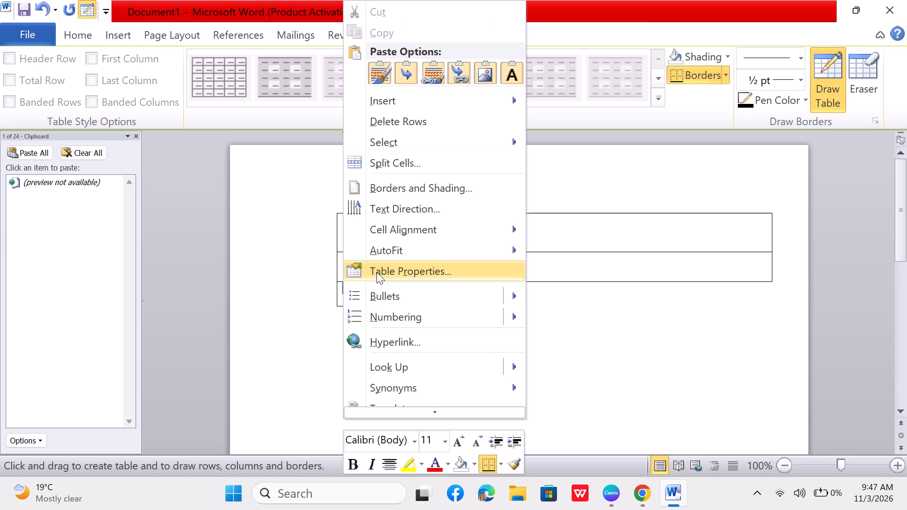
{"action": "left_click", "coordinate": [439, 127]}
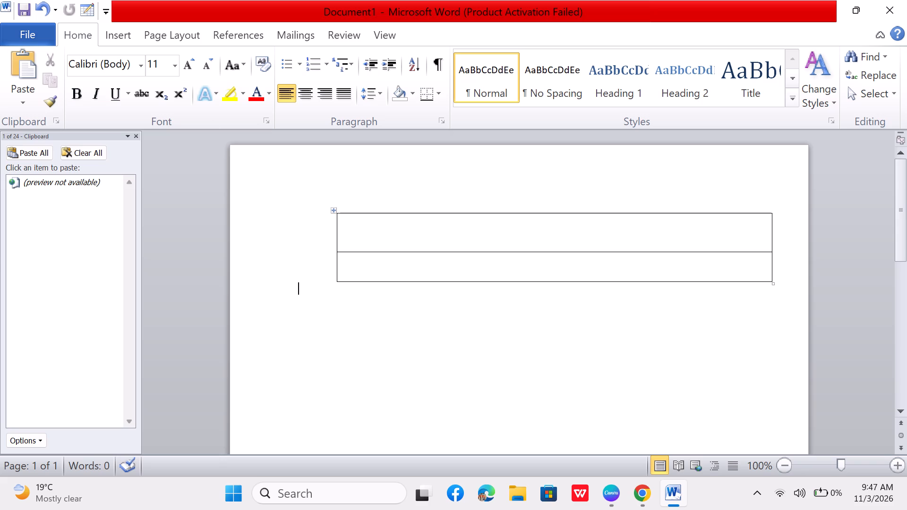
Draw a tall narrow cell beneath the left end of the second row, reaching down to near the bottom of the page.
{"action": "left_click", "coordinate": [134, 28]}
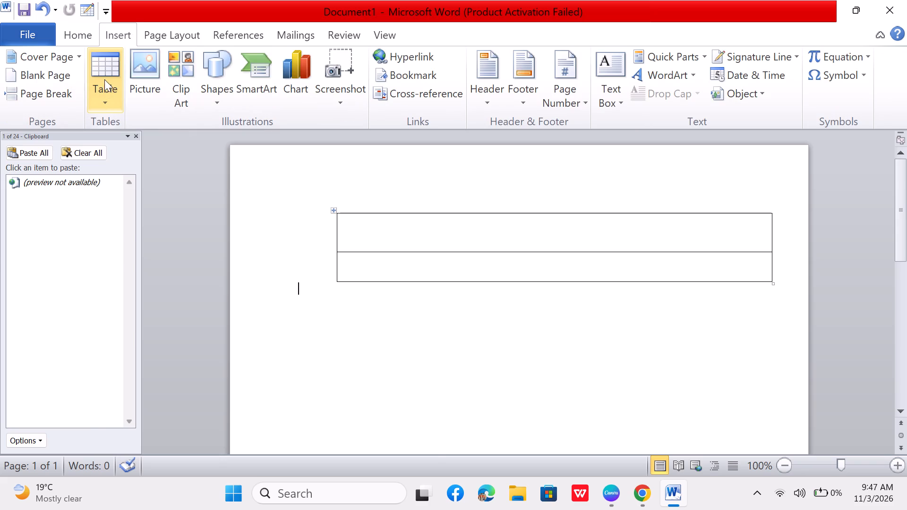
{"action": "left_click", "coordinate": [104, 79]}
{"action": "left_click", "coordinate": [164, 397]}
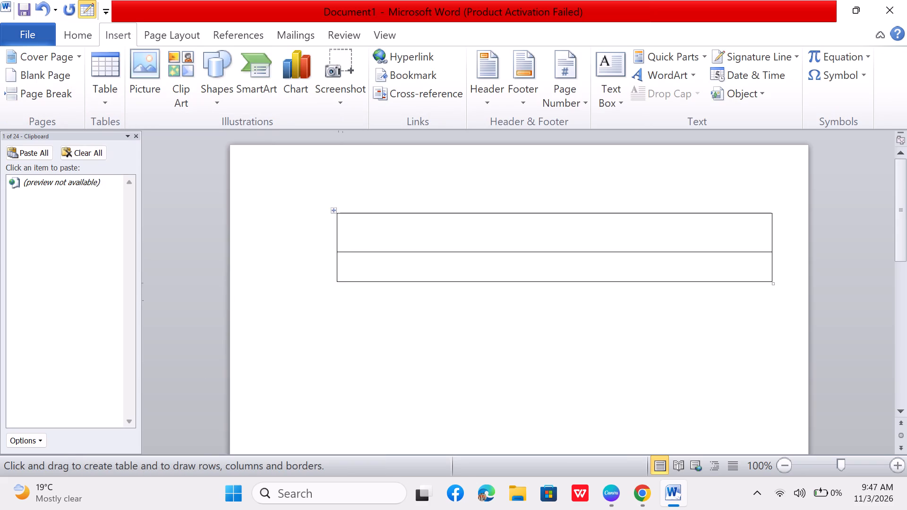
{"action": "left_click_drag", "start_coordinate": [337, 280], "coordinate": [336, 293]}
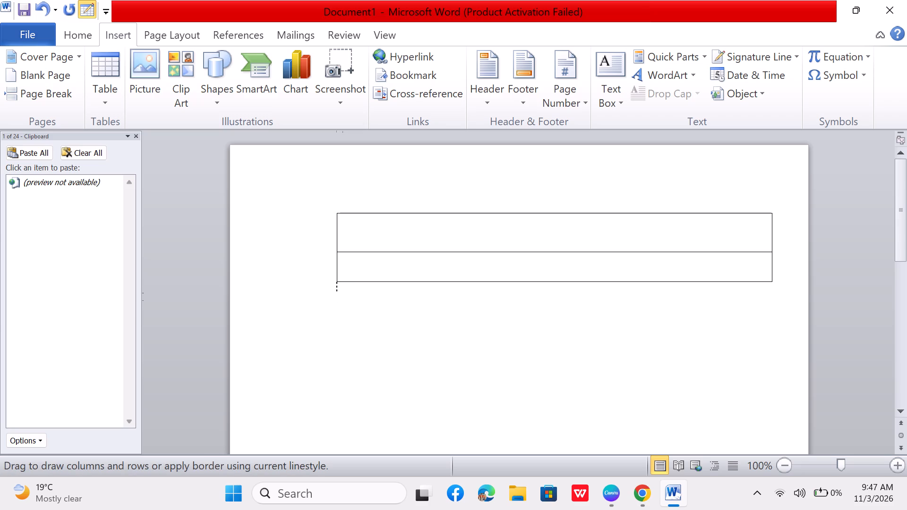
{"action": "left_click_drag", "start_coordinate": [336, 293], "coordinate": [340, 324]}
{"action": "left_click_drag", "start_coordinate": [340, 324], "coordinate": [335, 369]}
{"action": "left_click_drag", "start_coordinate": [335, 369], "coordinate": [336, 406]}
{"action": "left_click_drag", "start_coordinate": [336, 406], "coordinate": [335, 450]}
{"action": "left_click_drag", "start_coordinate": [335, 450], "coordinate": [337, 461]}
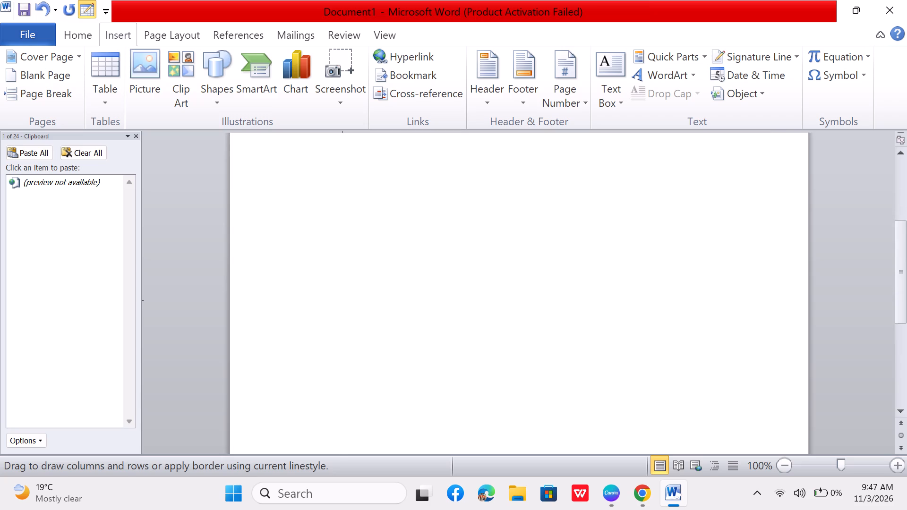
{"action": "left_click_drag", "start_coordinate": [337, 461], "coordinate": [342, 459]}
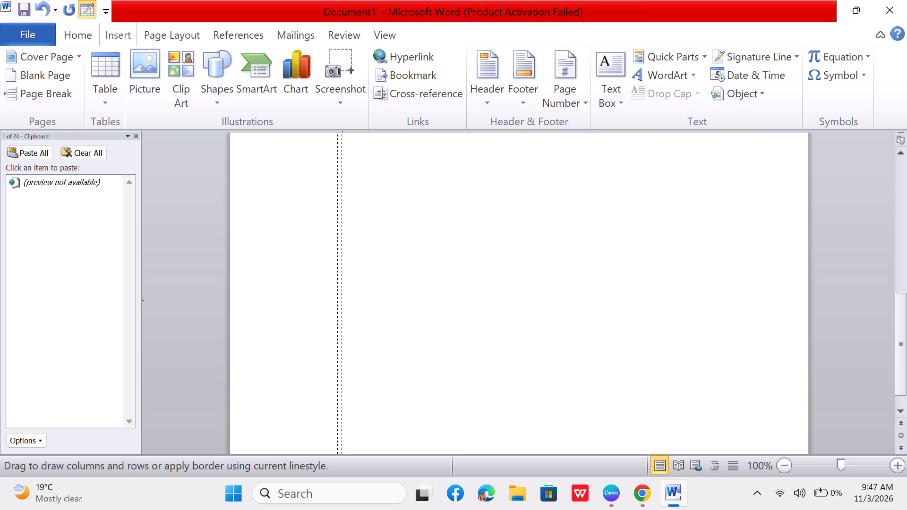
{"action": "left_click_drag", "start_coordinate": [342, 459], "coordinate": [395, 467]}
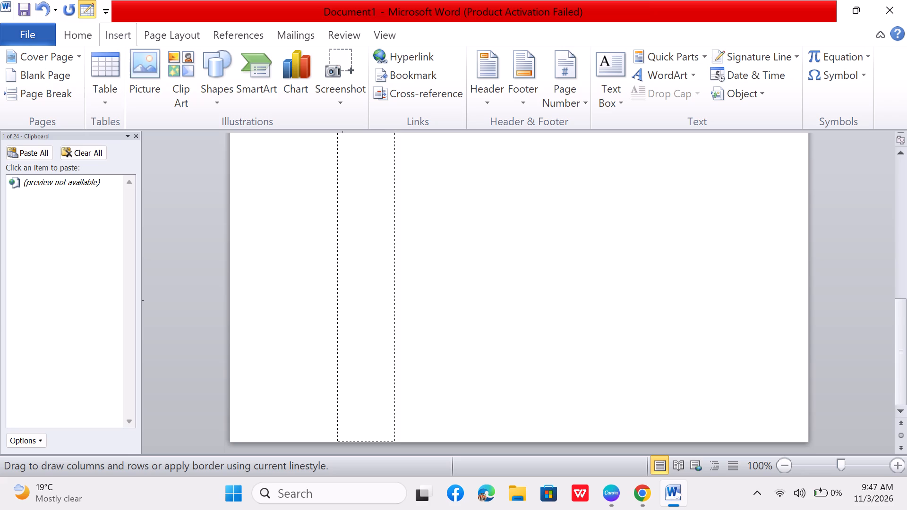
{"action": "left_click_drag", "start_coordinate": [395, 467], "coordinate": [401, 462]}
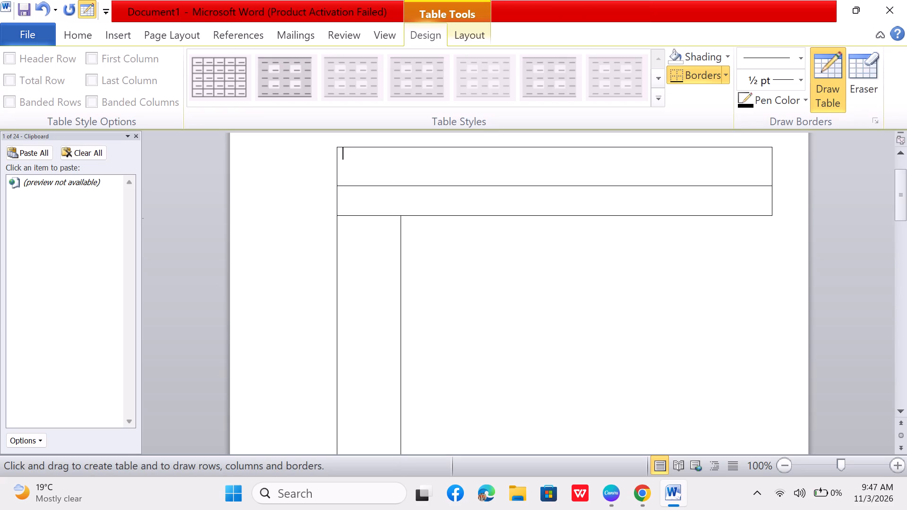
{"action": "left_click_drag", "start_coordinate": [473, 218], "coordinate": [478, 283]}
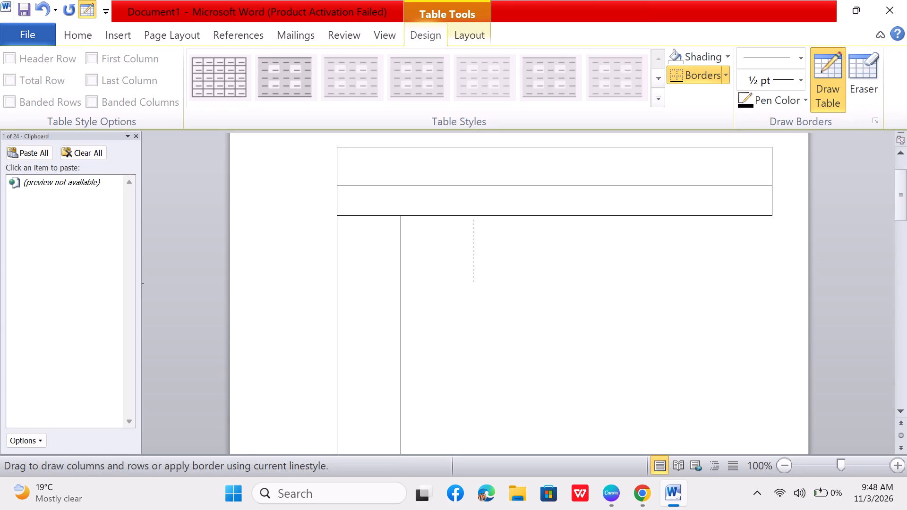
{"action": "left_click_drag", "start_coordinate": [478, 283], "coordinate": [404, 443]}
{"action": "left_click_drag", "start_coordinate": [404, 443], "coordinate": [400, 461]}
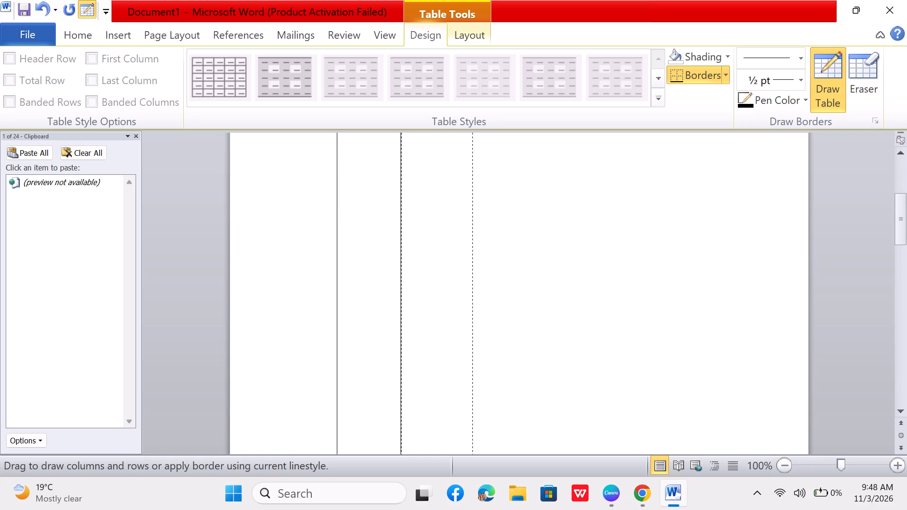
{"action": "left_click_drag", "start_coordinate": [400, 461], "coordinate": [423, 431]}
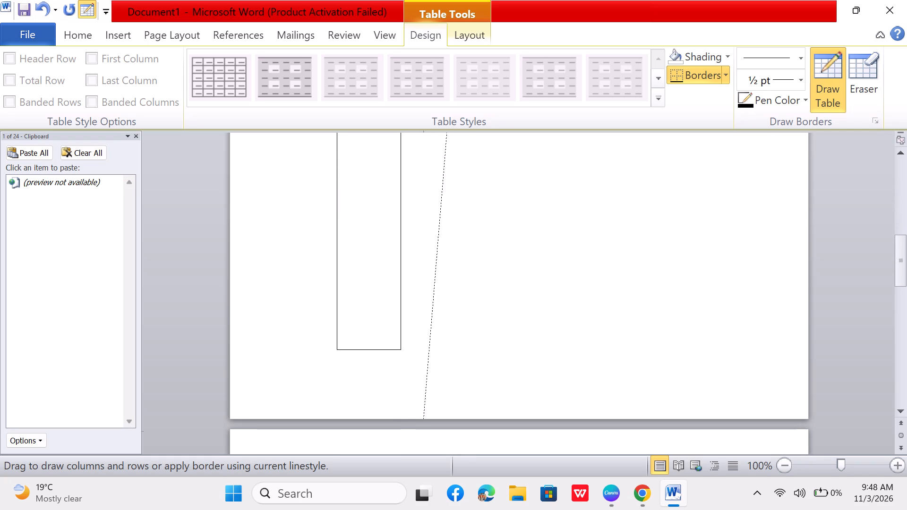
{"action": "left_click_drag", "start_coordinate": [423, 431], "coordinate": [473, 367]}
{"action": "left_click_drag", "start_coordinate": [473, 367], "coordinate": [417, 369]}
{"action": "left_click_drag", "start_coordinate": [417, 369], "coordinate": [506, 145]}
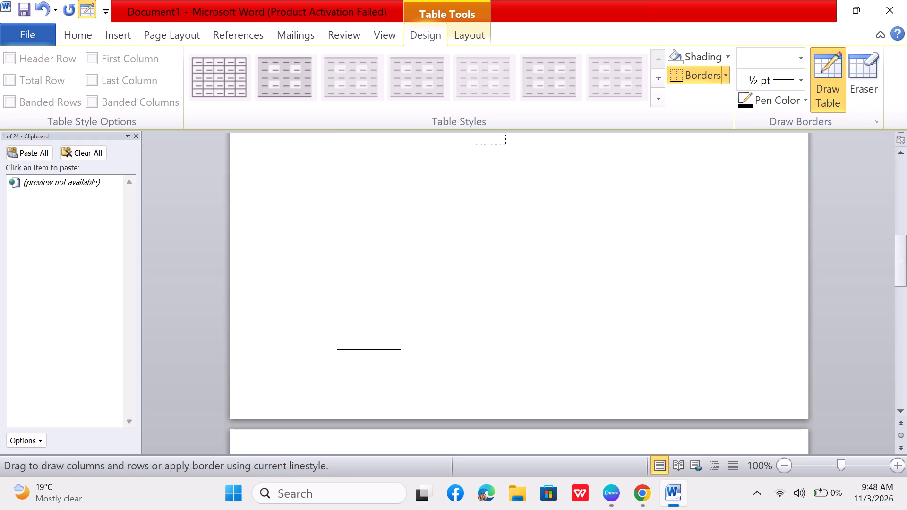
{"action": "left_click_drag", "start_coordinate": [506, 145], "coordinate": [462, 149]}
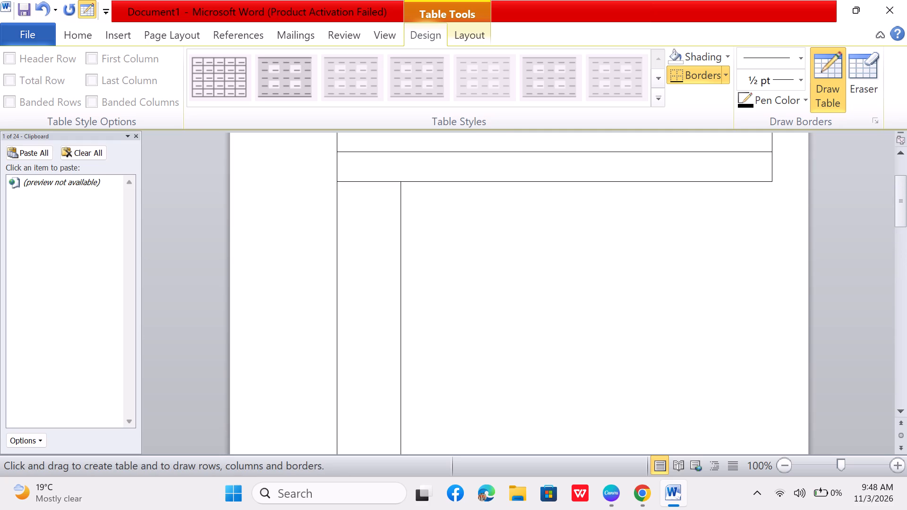
Draw a second, wider tall cell beneath the second row, adjoining the first tall column and ending level with its bottom edge.
{"action": "left_click", "coordinate": [400, 184]}
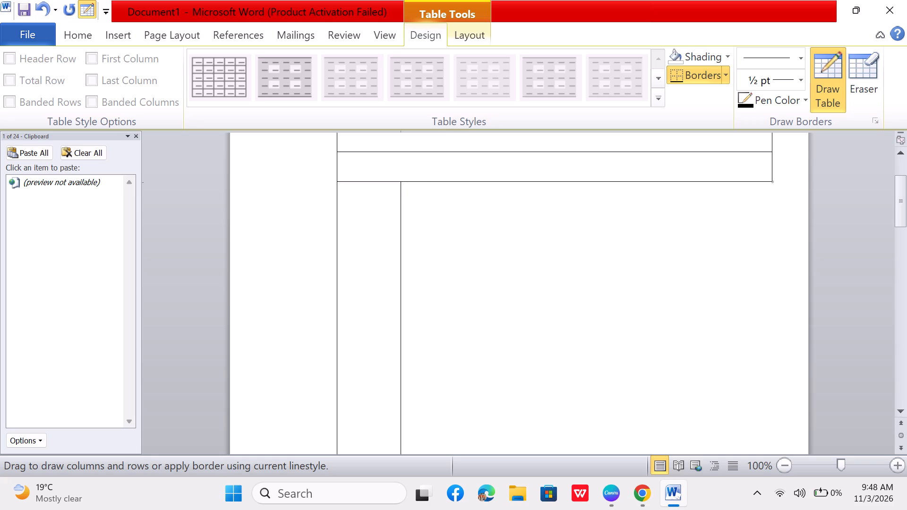
{"action": "left_click_drag", "start_coordinate": [401, 182], "coordinate": [466, 194]}
{"action": "left_click_drag", "start_coordinate": [466, 194], "coordinate": [473, 300]}
{"action": "left_click_drag", "start_coordinate": [473, 300], "coordinate": [453, 428]}
{"action": "left_click_drag", "start_coordinate": [453, 428], "coordinate": [488, 455]}
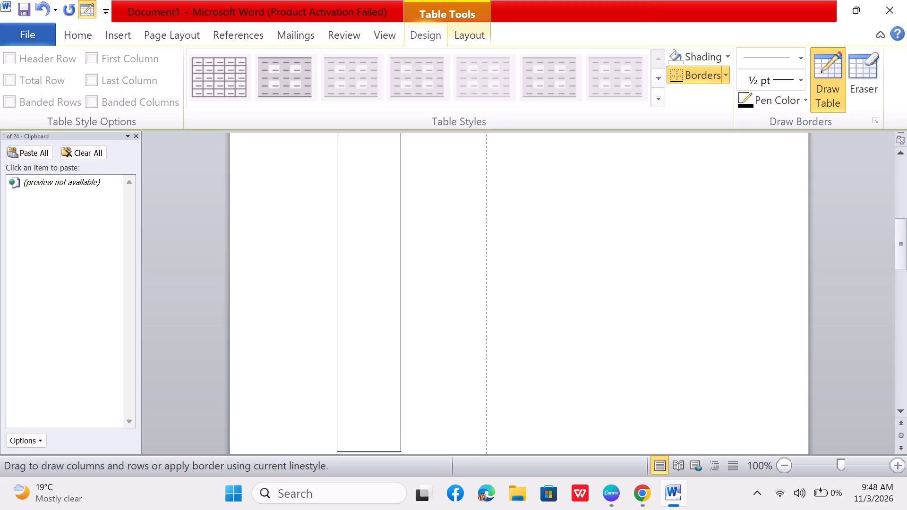
{"action": "left_click_drag", "start_coordinate": [488, 455], "coordinate": [496, 387]}
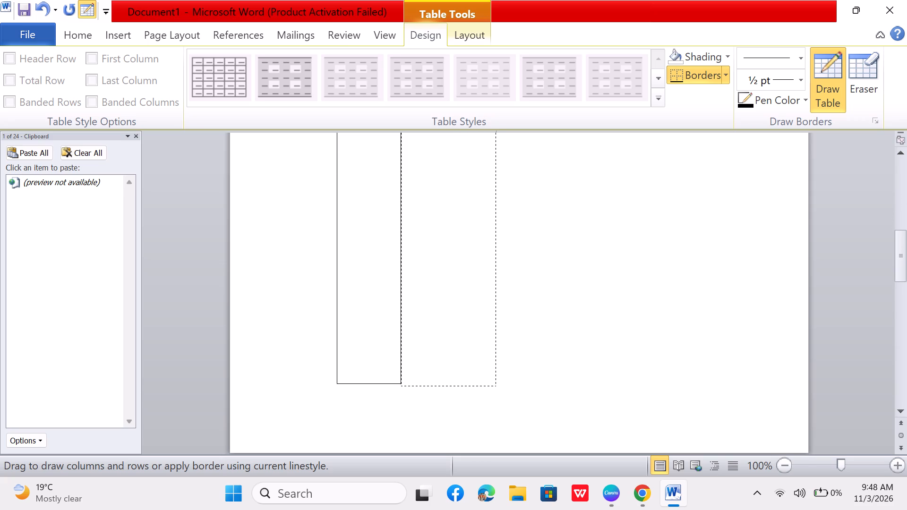
{"action": "left_click_drag", "start_coordinate": [496, 387], "coordinate": [495, 386]}
{"action": "left_click_drag", "start_coordinate": [495, 386], "coordinate": [495, 384]}
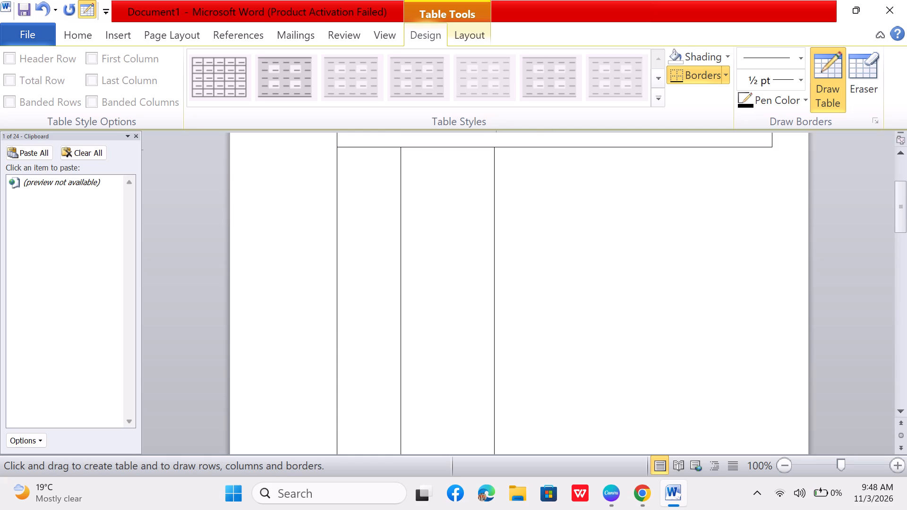
Draw a third tall cell beneath the second row, adjoining the second tall column and ending level with its bottom edge.
{"action": "left_click_drag", "start_coordinate": [494, 147], "coordinate": [494, 147]}
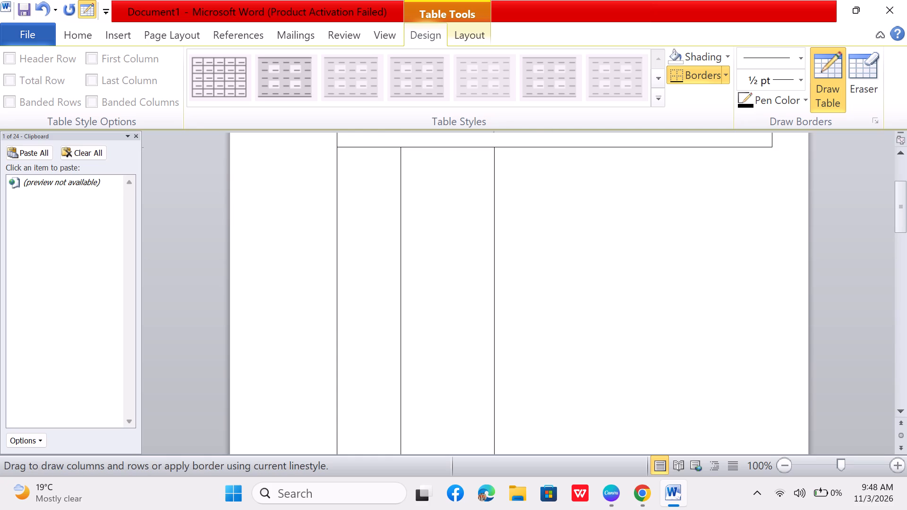
{"action": "left_click_drag", "start_coordinate": [494, 147], "coordinate": [558, 198]}
{"action": "left_click_drag", "start_coordinate": [558, 198], "coordinate": [556, 393]}
{"action": "left_click_drag", "start_coordinate": [556, 393], "coordinate": [568, 462]}
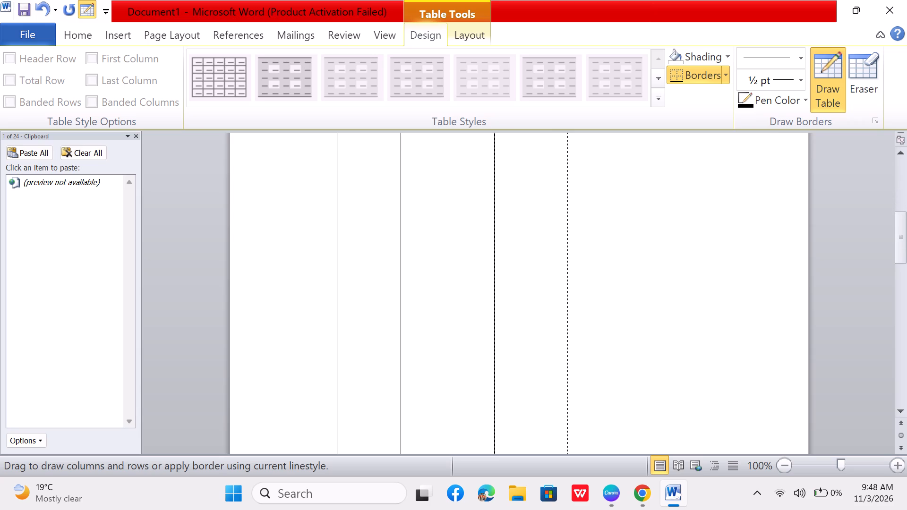
{"action": "left_click_drag", "start_coordinate": [568, 462], "coordinate": [577, 403]}
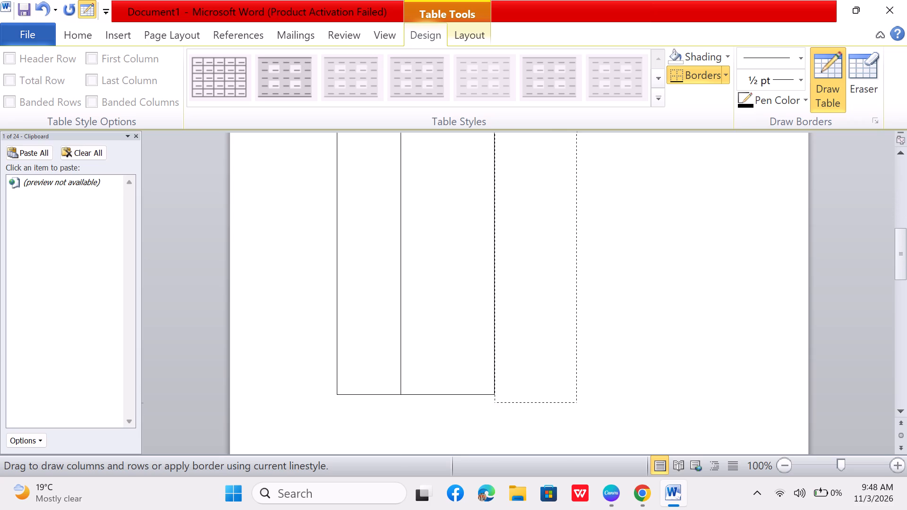
{"action": "left_click_drag", "start_coordinate": [577, 403], "coordinate": [577, 398]}
{"action": "left_click_drag", "start_coordinate": [577, 398], "coordinate": [577, 394]}
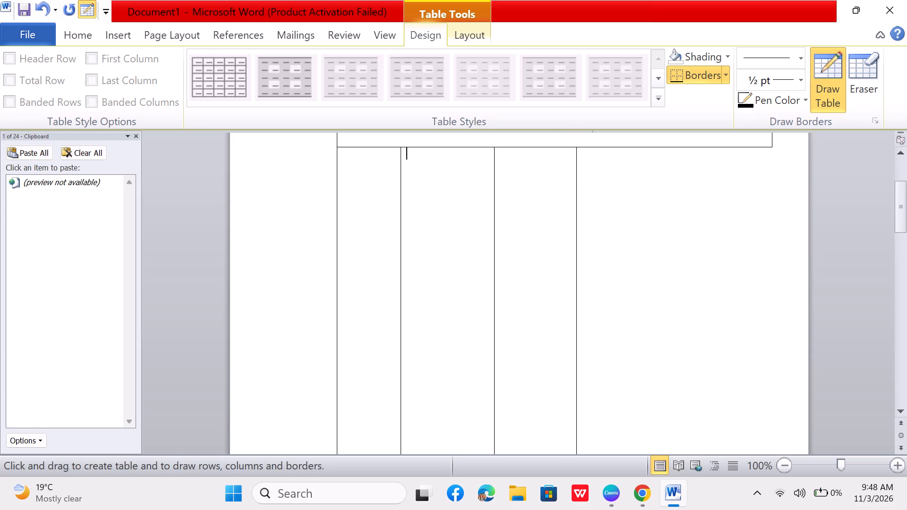
Draw a fourth, much narrower tall column beneath the second row, directly beside the third column.
{"action": "left_click_drag", "start_coordinate": [576, 149], "coordinate": [588, 151]}
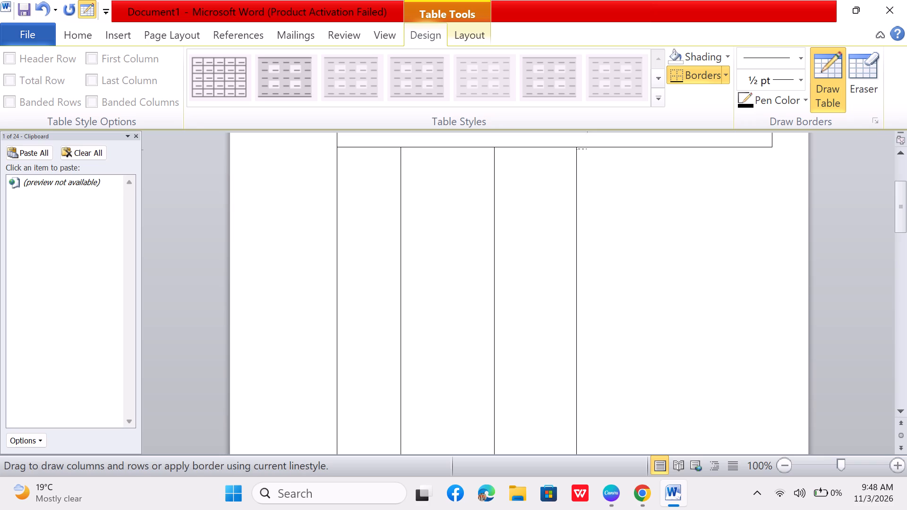
{"action": "left_click_drag", "start_coordinate": [588, 151], "coordinate": [604, 152]}
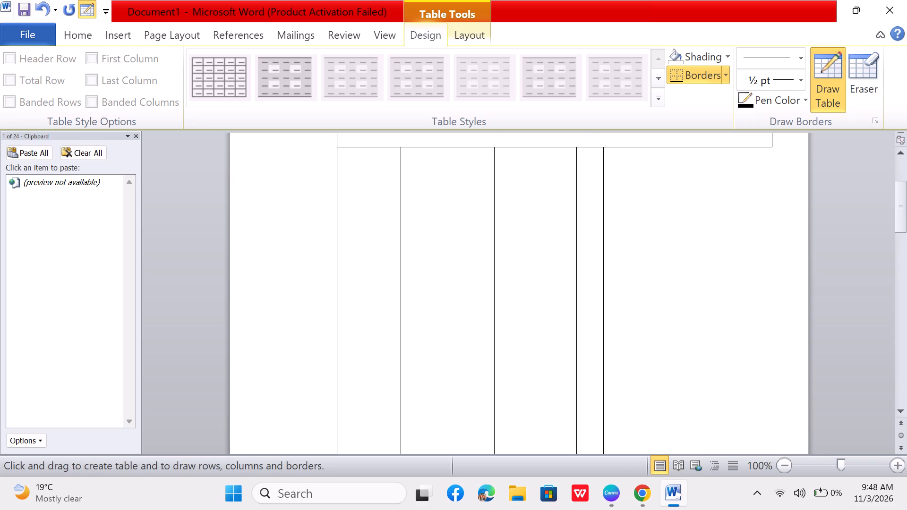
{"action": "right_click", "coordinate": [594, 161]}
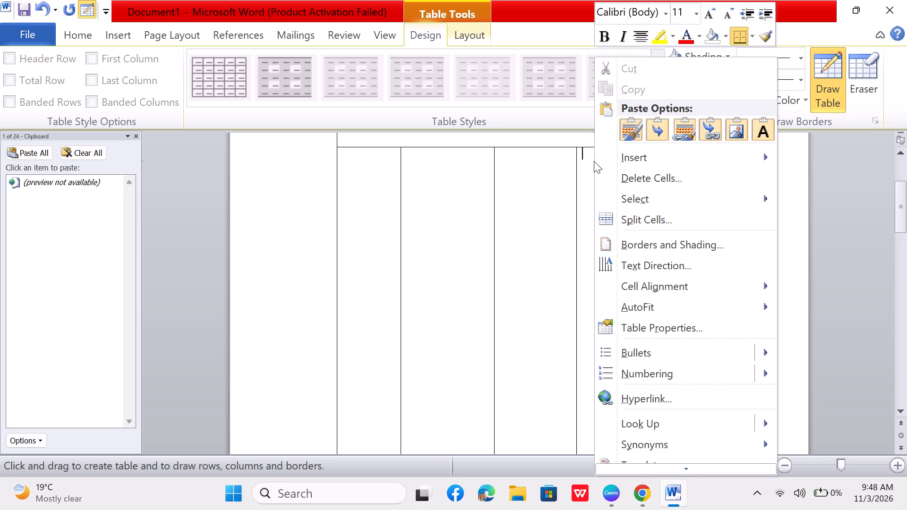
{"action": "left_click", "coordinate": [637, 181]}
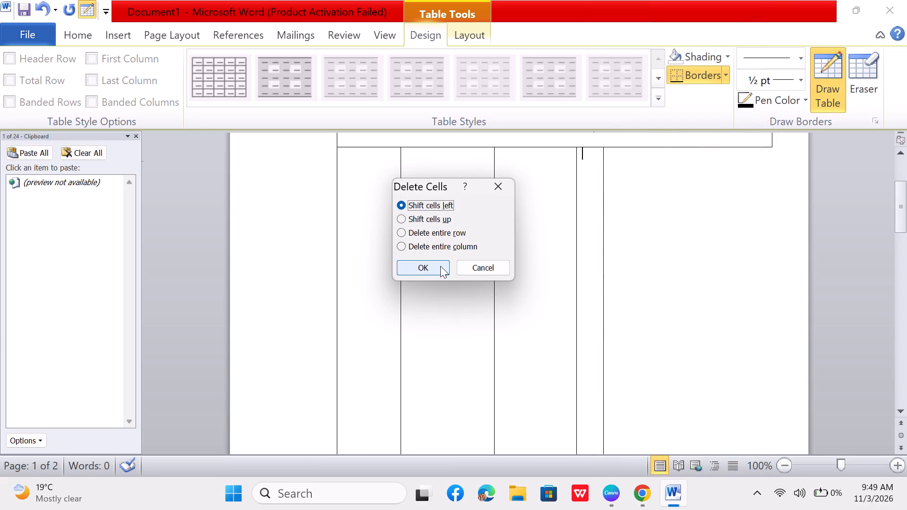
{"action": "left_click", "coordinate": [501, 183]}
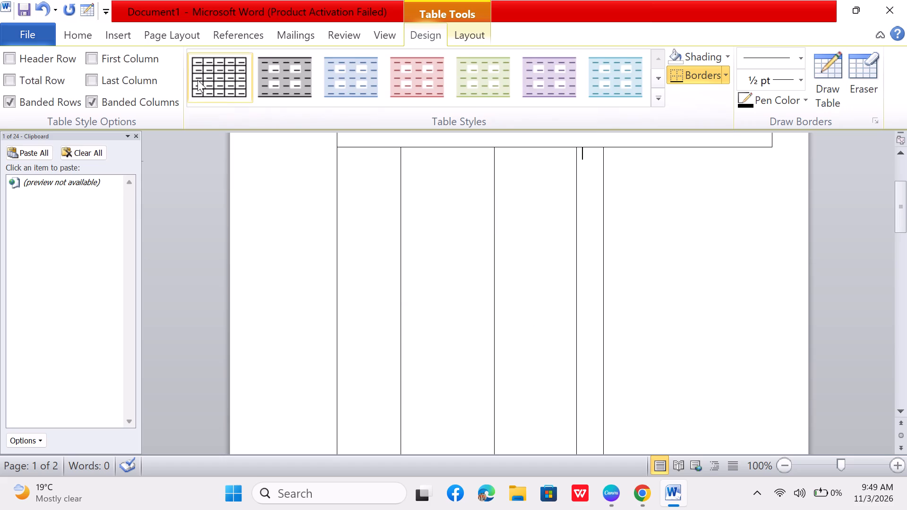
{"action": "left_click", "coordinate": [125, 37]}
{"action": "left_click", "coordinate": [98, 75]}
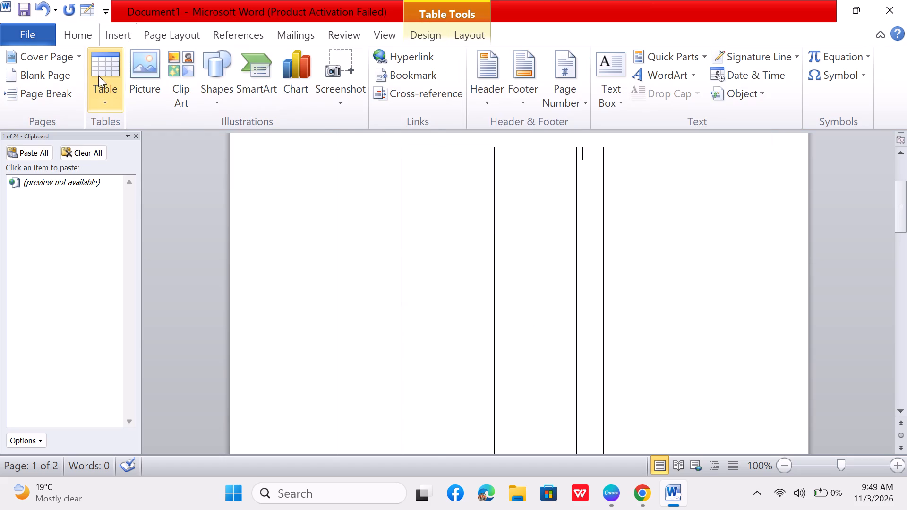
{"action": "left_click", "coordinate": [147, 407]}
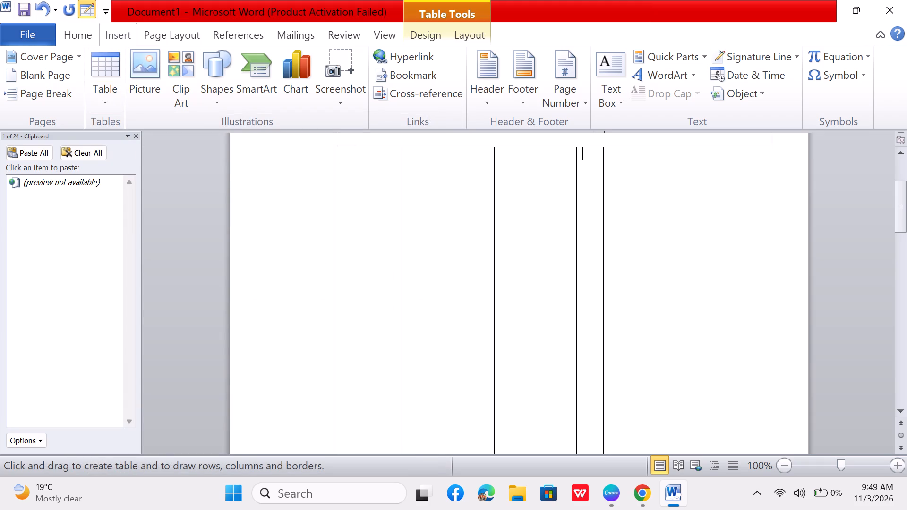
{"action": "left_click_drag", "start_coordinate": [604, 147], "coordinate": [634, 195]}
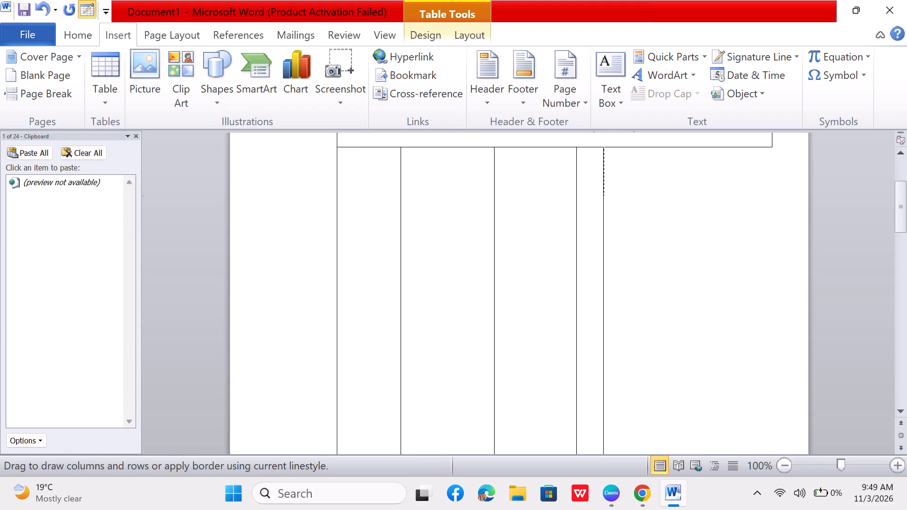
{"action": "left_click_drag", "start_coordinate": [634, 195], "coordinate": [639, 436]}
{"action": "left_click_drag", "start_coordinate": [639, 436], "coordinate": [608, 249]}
Delete both full-width header rows at the top of the hand-drawn table, one after the other.
{"action": "scroll", "coordinate": [617, 264], "scroll_direction": "up", "scroll_amount": 5}
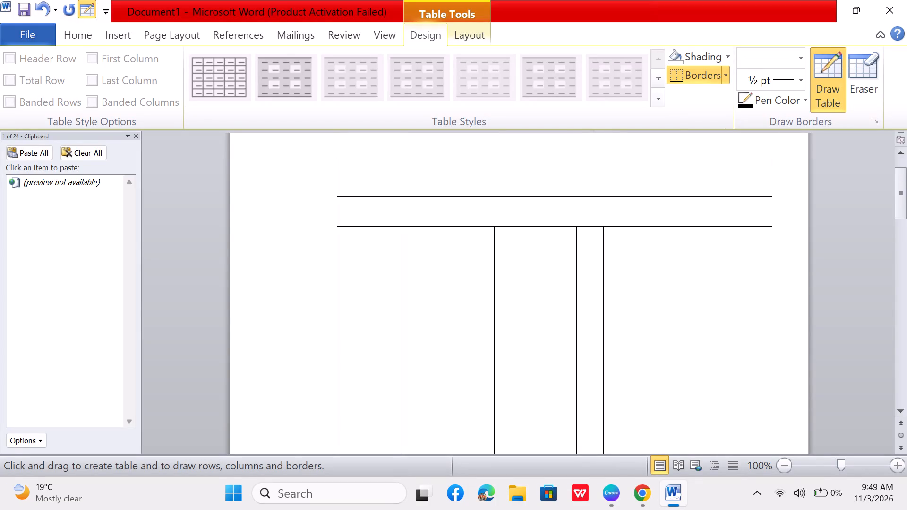
{"action": "scroll", "coordinate": [675, 298], "scroll_direction": "up", "scroll_amount": 2}
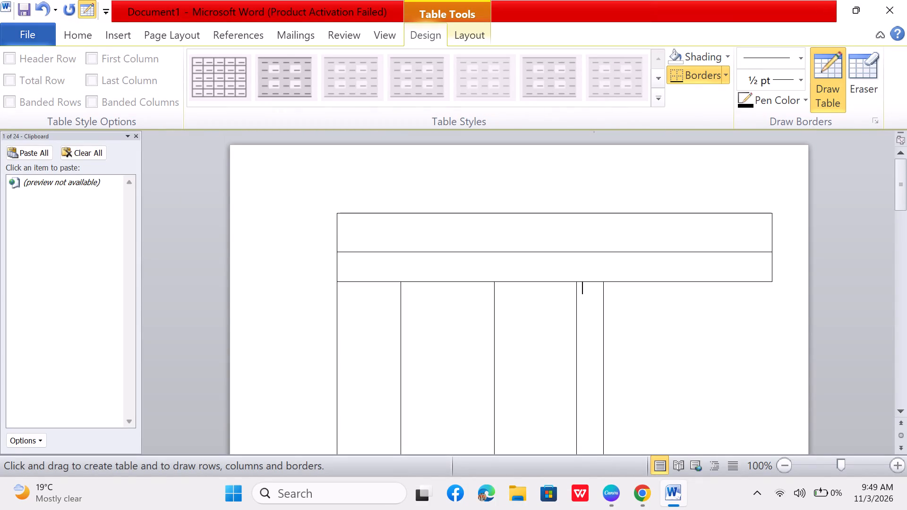
{"action": "right_click", "coordinate": [368, 236]}
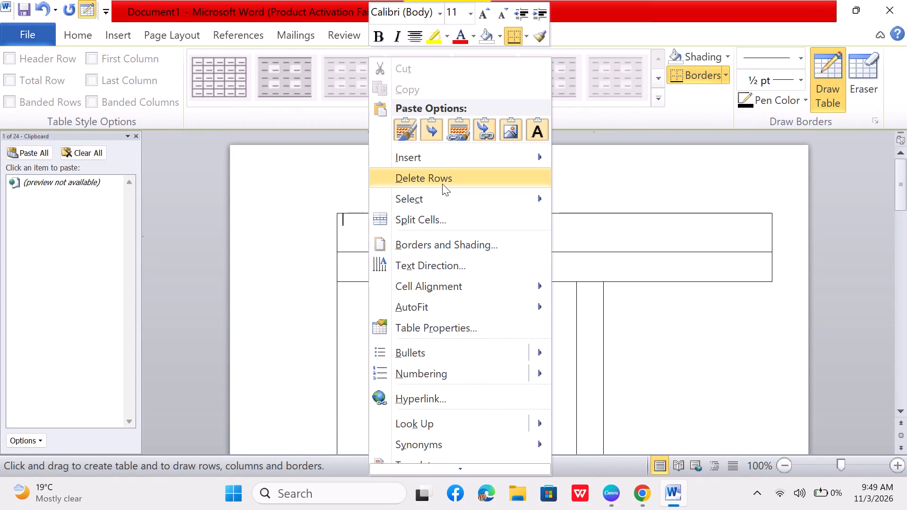
{"action": "left_click", "coordinate": [443, 178]}
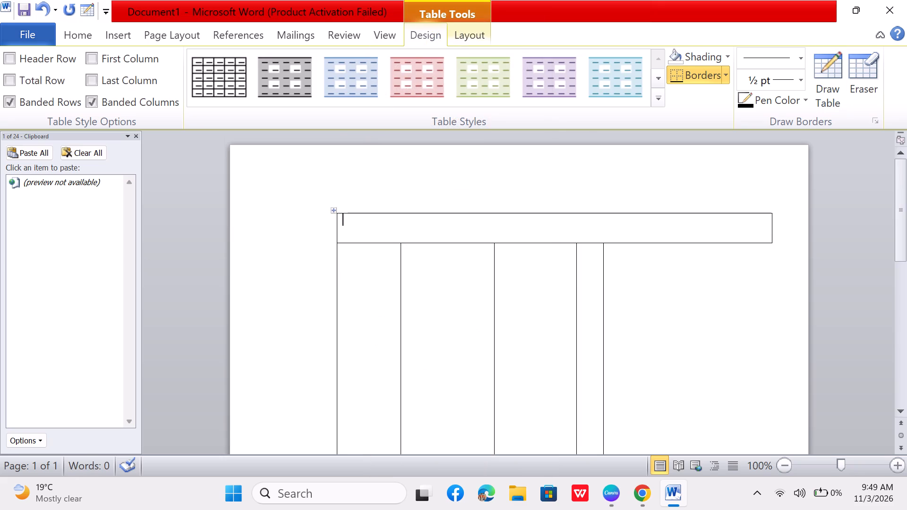
{"action": "right_click", "coordinate": [335, 219]}
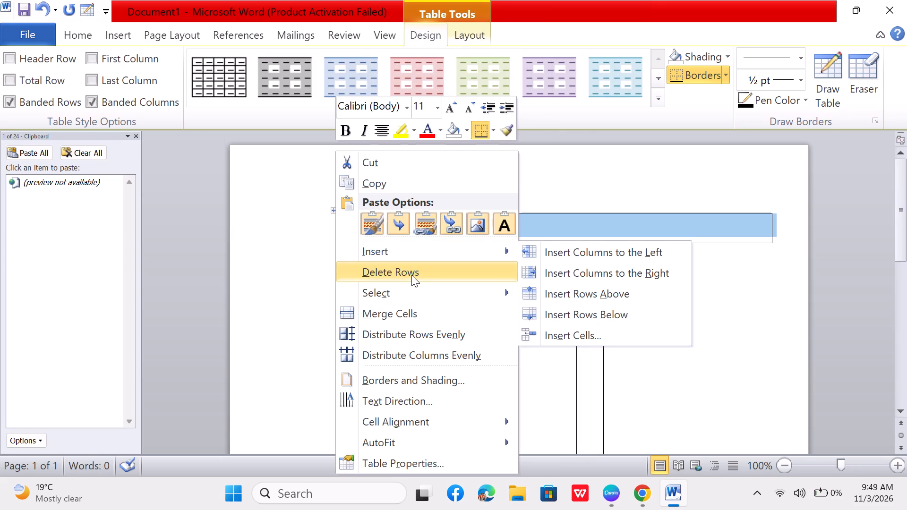
{"action": "left_click", "coordinate": [412, 274]}
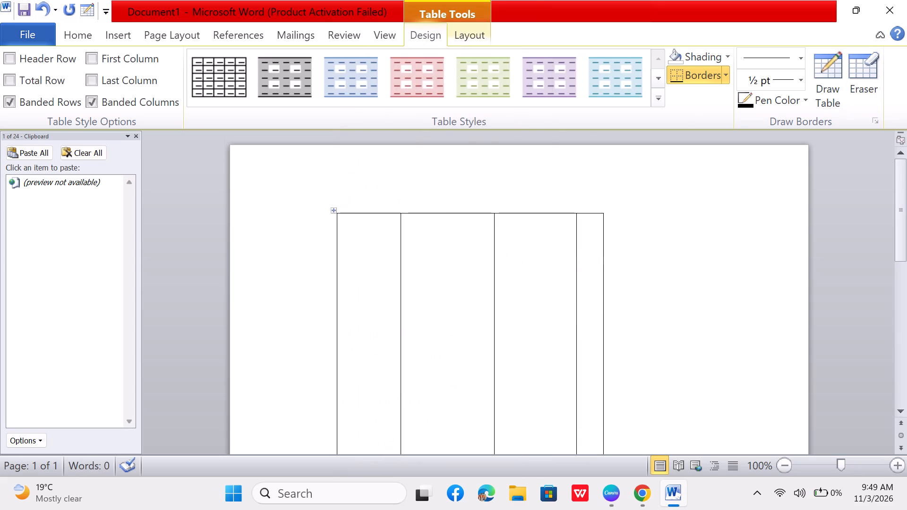
Delete the first tall cell of the remaining row, shifting the other cells left.
{"action": "right_click", "coordinate": [353, 261]}
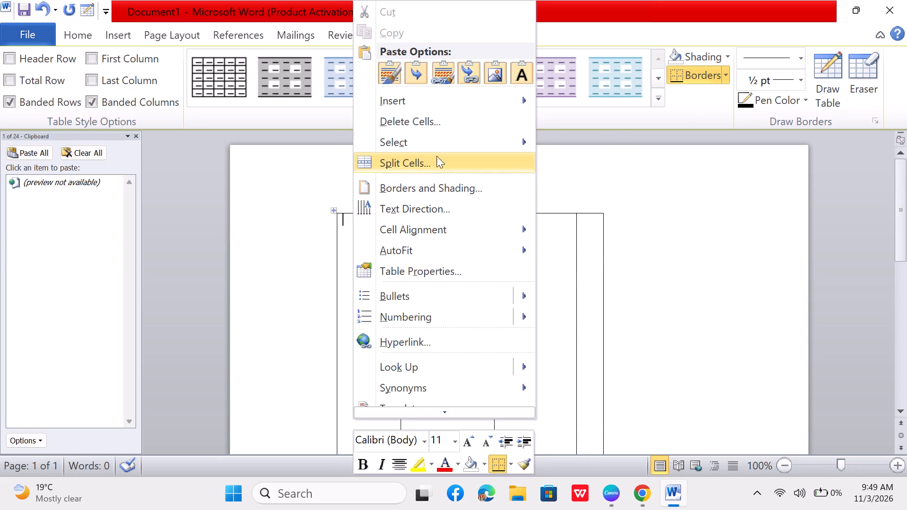
{"action": "left_click", "coordinate": [437, 125]}
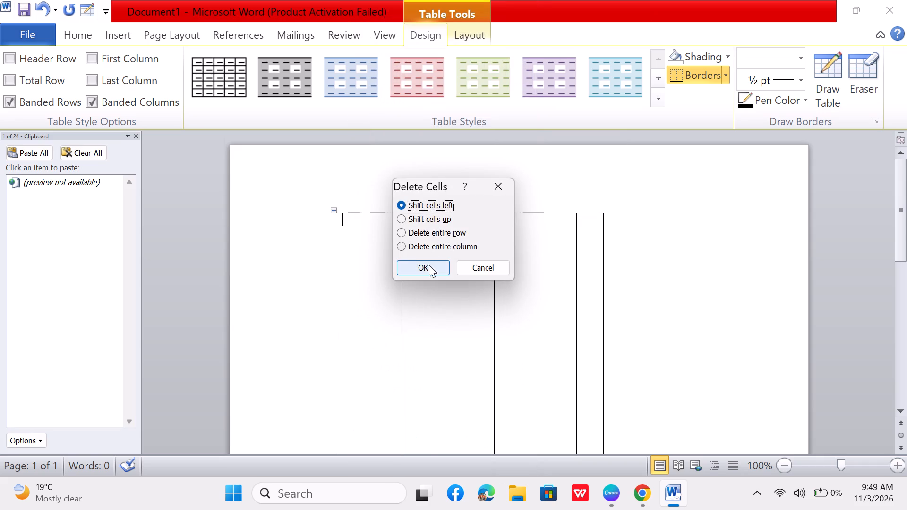
{"action": "left_click", "coordinate": [428, 266]}
Cut the remaining tall columns so the whole hand-drawn table is removed from the page.
{"action": "right_click", "coordinate": [332, 215]}
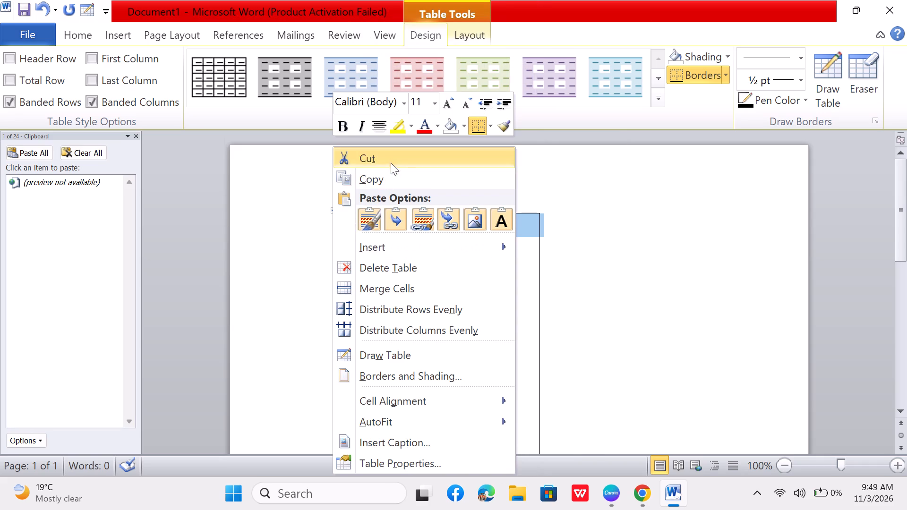
{"action": "left_click", "coordinate": [394, 155]}
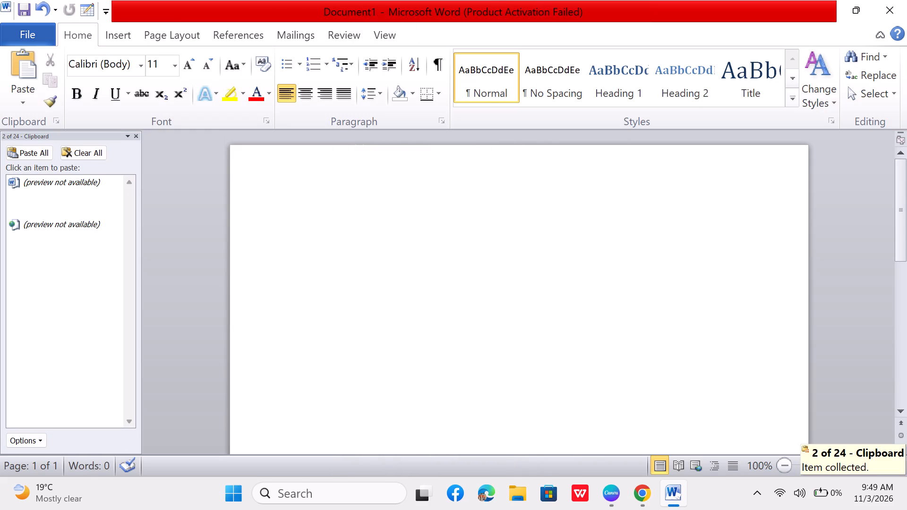
Use Draw Table to draw a new shallow one-cell table at the top of the page, spanning nearly the full text width.
{"action": "scroll", "coordinate": [448, 266], "scroll_direction": "down", "scroll_amount": 1}
{"action": "scroll", "coordinate": [448, 266], "scroll_direction": "up", "scroll_amount": 1}
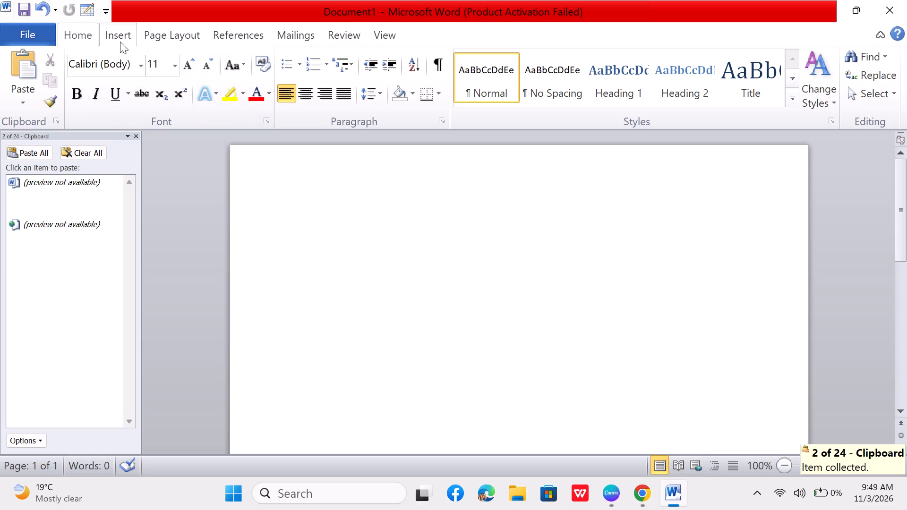
{"action": "left_click", "coordinate": [123, 36]}
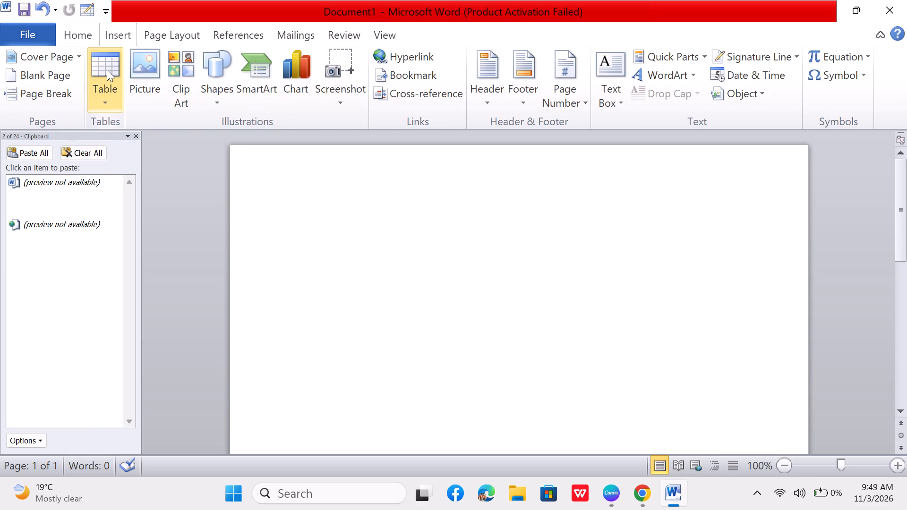
{"action": "left_click", "coordinate": [107, 69]}
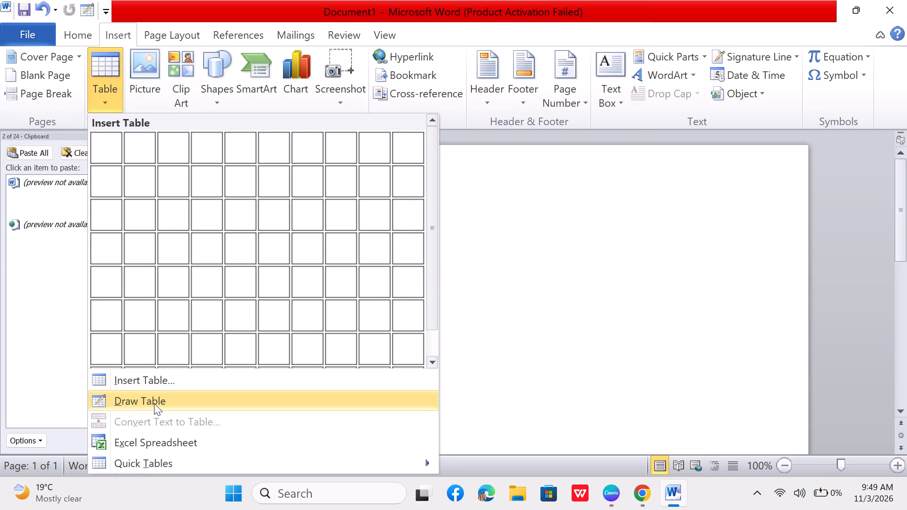
{"action": "left_click", "coordinate": [155, 402]}
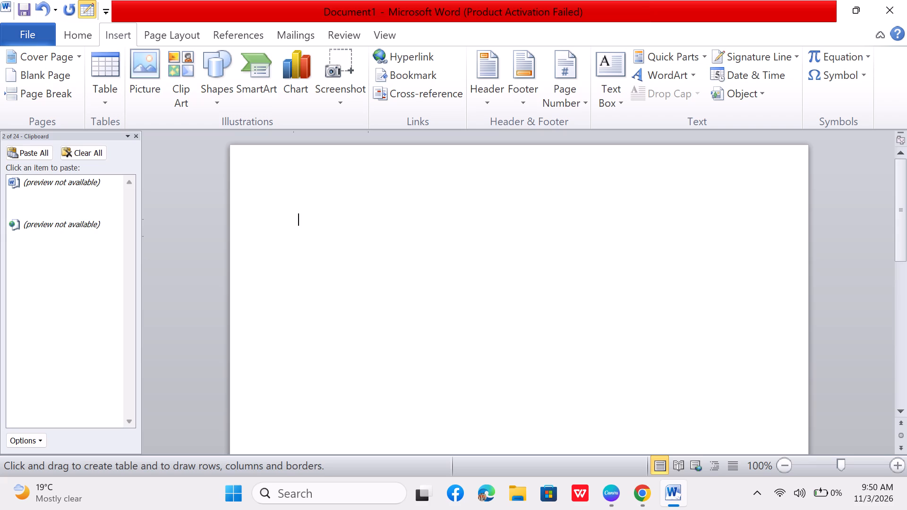
{"action": "left_click_drag", "start_coordinate": [299, 220], "coordinate": [396, 224]}
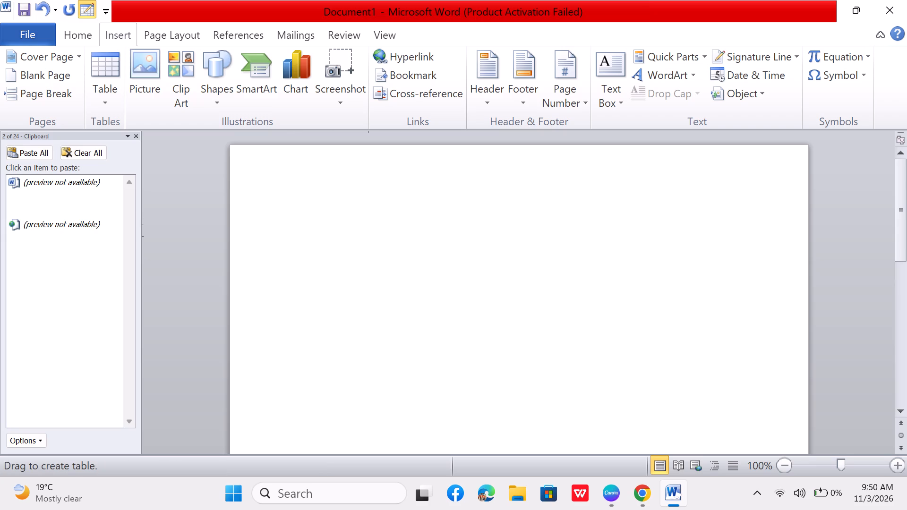
{"action": "left_click_drag", "start_coordinate": [396, 224], "coordinate": [757, 263]}
{"action": "left_click_drag", "start_coordinate": [757, 263], "coordinate": [759, 255]}
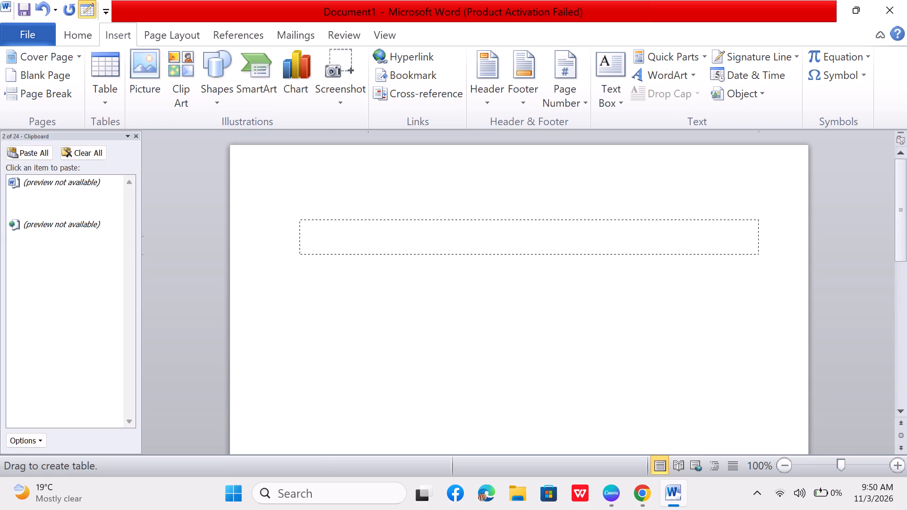
{"action": "left_click_drag", "start_coordinate": [759, 255], "coordinate": [759, 247]}
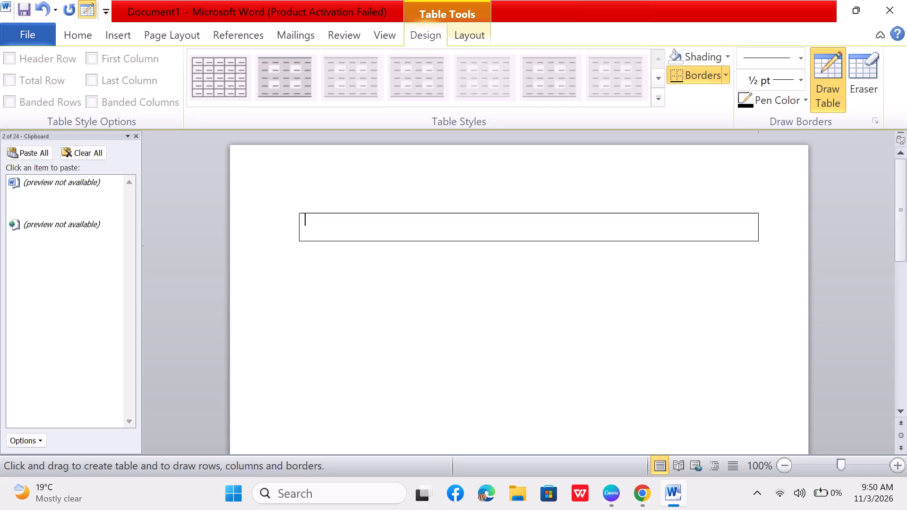
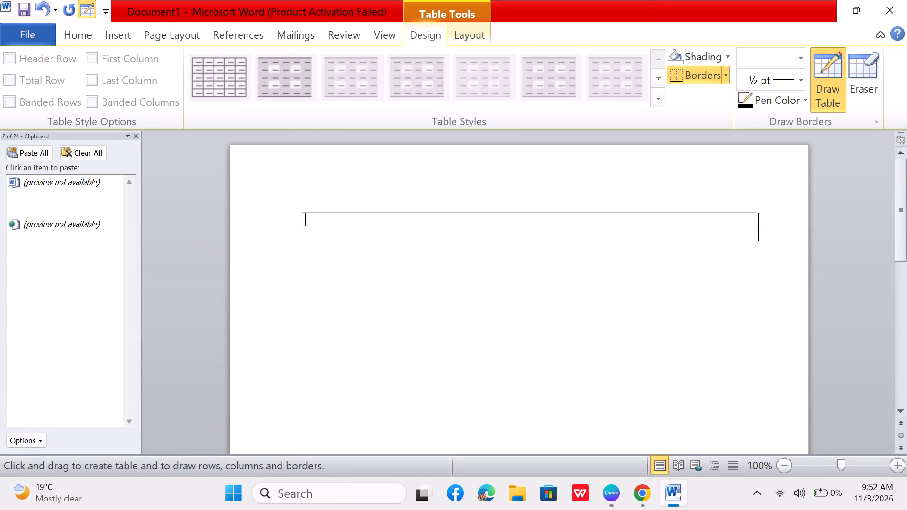
Draw a second shallow full-width row directly beneath the first row, with about the same height.
{"action": "left_click_drag", "start_coordinate": [299, 240], "coordinate": [302, 265]}
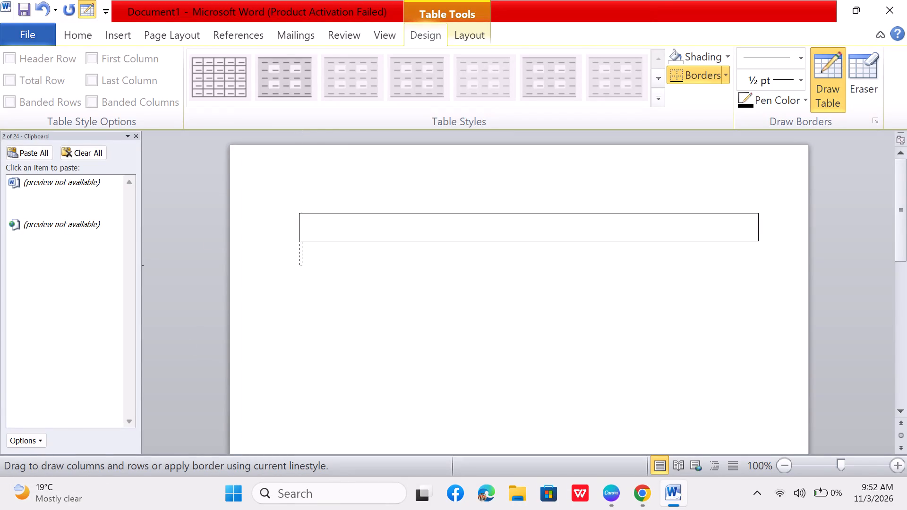
{"action": "left_click_drag", "start_coordinate": [302, 265], "coordinate": [686, 301]}
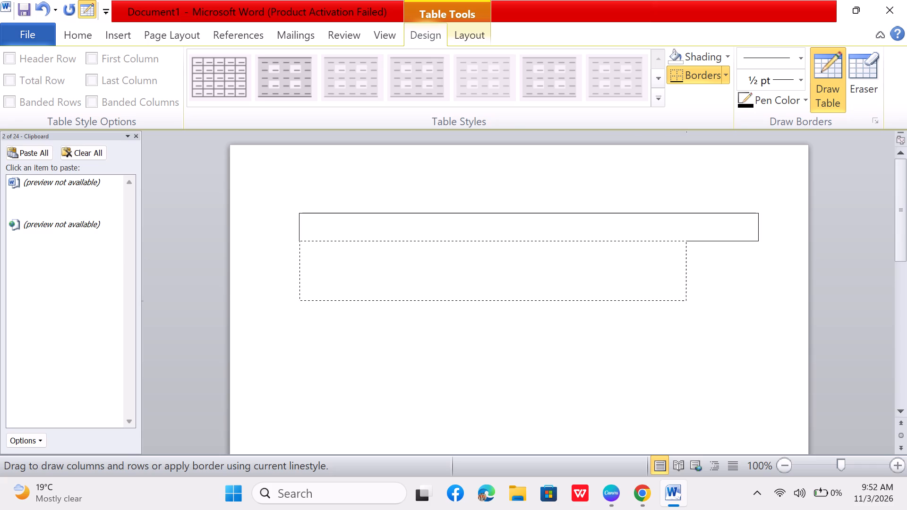
{"action": "left_click_drag", "start_coordinate": [686, 301], "coordinate": [761, 305]}
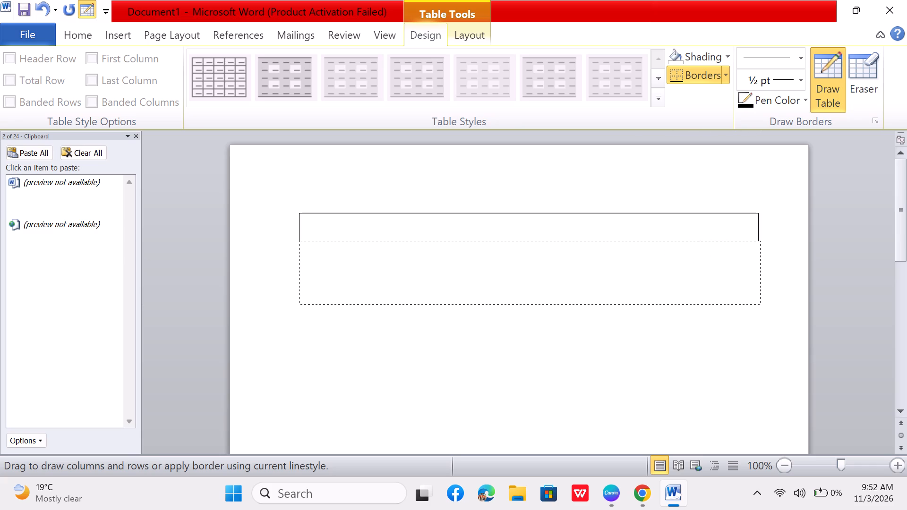
{"action": "left_click_drag", "start_coordinate": [761, 305], "coordinate": [757, 290]}
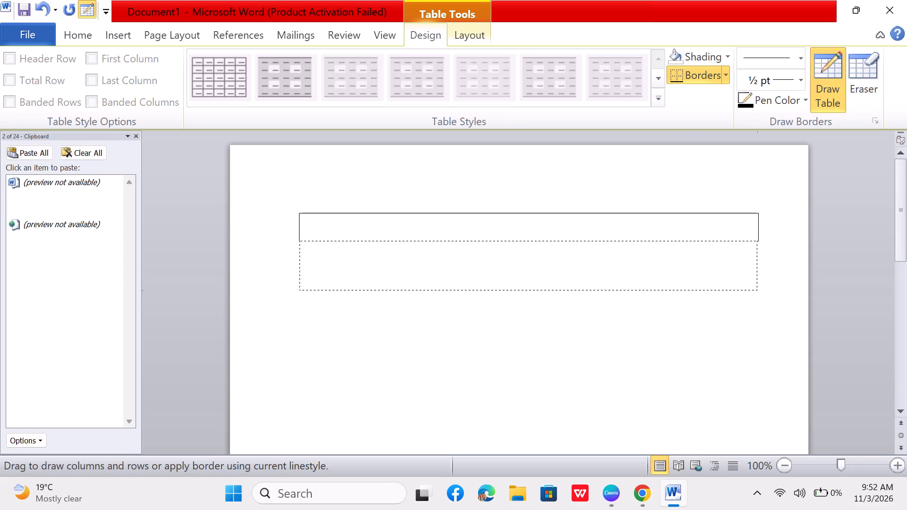
{"action": "left_click_drag", "start_coordinate": [757, 290], "coordinate": [759, 267]}
{"action": "left_click_drag", "start_coordinate": [759, 267], "coordinate": [760, 270]}
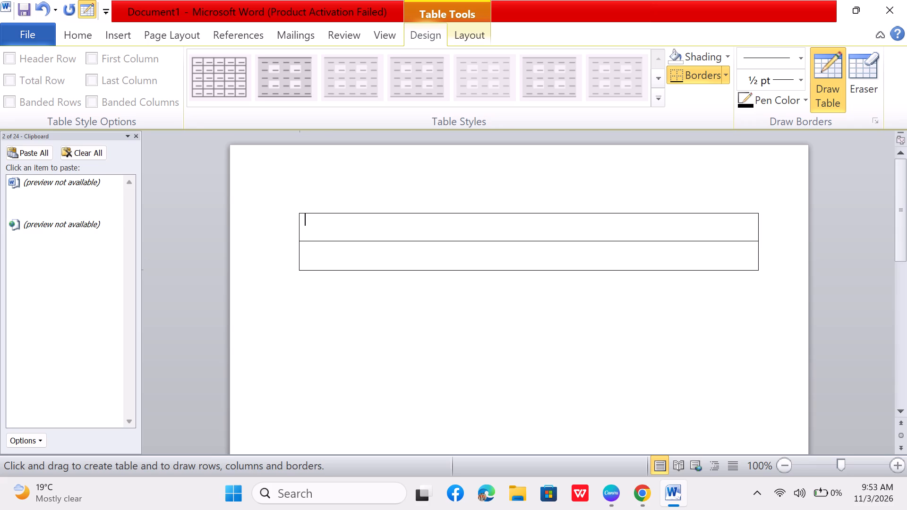
Draw a tall narrow cell under the second row, starting at the table's left edge and running down the page.
{"action": "left_click_drag", "start_coordinate": [299, 269], "coordinate": [301, 281]}
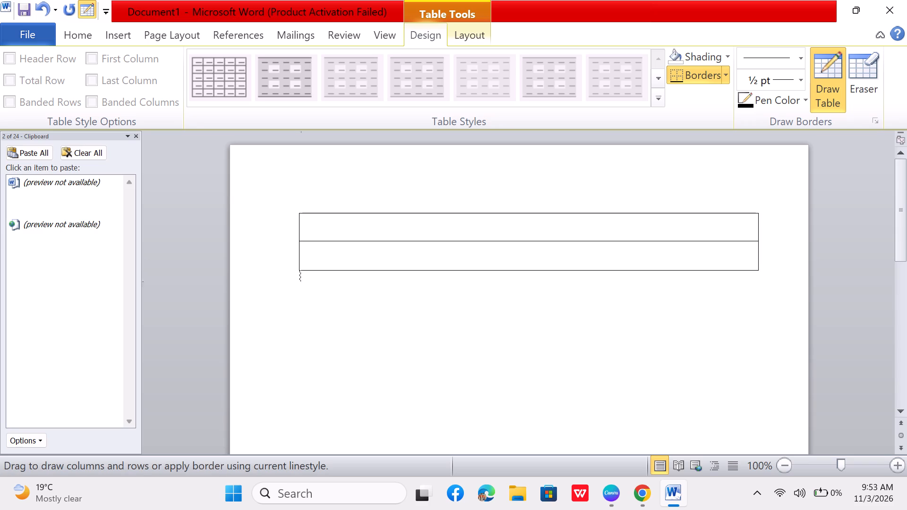
{"action": "left_click_drag", "start_coordinate": [301, 281], "coordinate": [319, 310]}
{"action": "left_click_drag", "start_coordinate": [319, 310], "coordinate": [348, 319]}
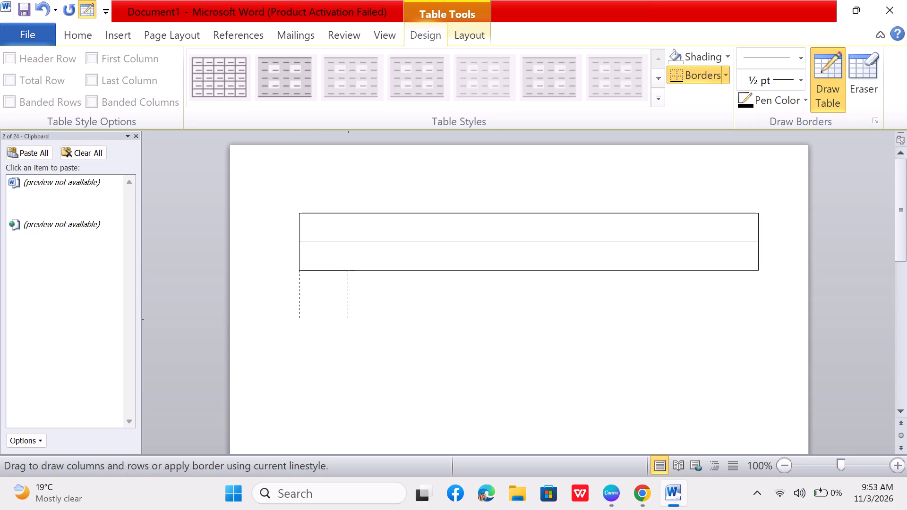
{"action": "left_click_drag", "start_coordinate": [348, 319], "coordinate": [352, 321]}
{"action": "left_click_drag", "start_coordinate": [352, 321], "coordinate": [355, 400]}
{"action": "left_click_drag", "start_coordinate": [355, 400], "coordinate": [350, 454]}
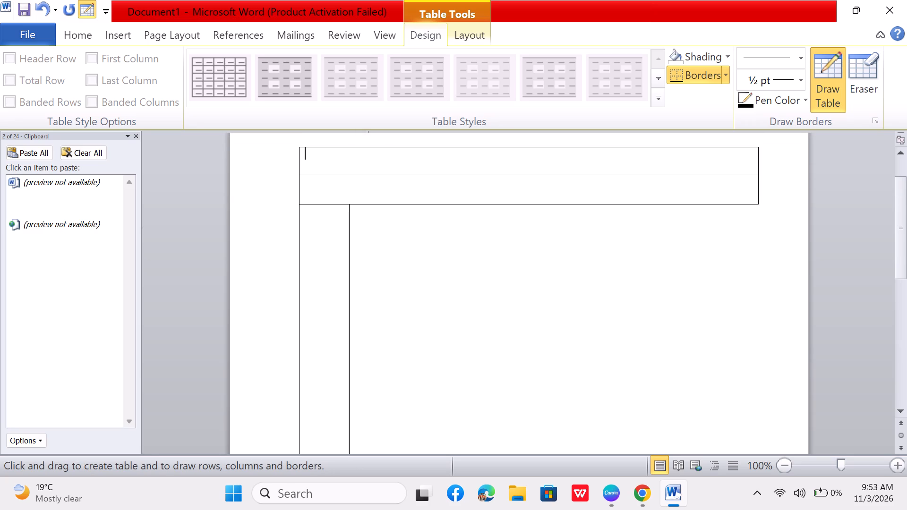
Draw a second tall cell beside the first, slightly wider and reaching the same bottom edge near the end of the page.
{"action": "left_click", "coordinate": [350, 201]}
{"action": "left_click_drag", "start_coordinate": [350, 202], "coordinate": [360, 212]}
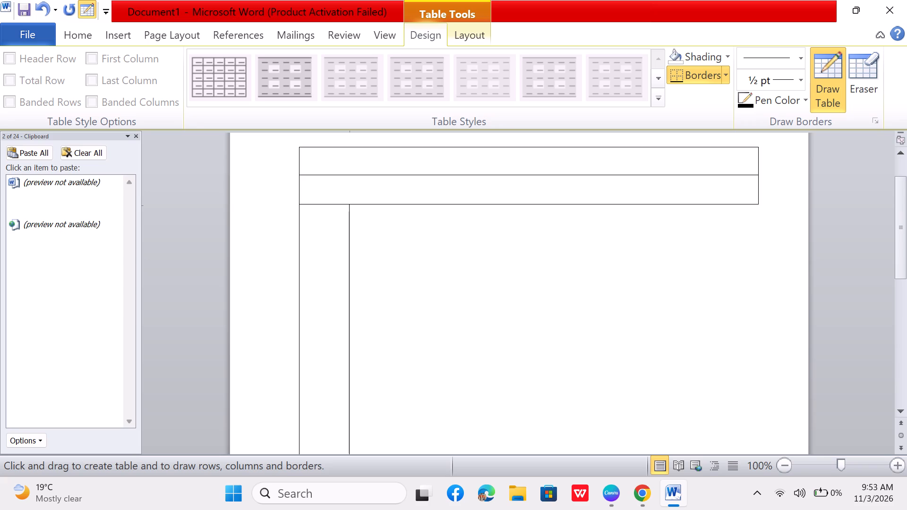
{"action": "left_click", "coordinate": [350, 205]}
{"action": "left_click_drag", "start_coordinate": [349, 205], "coordinate": [377, 212]}
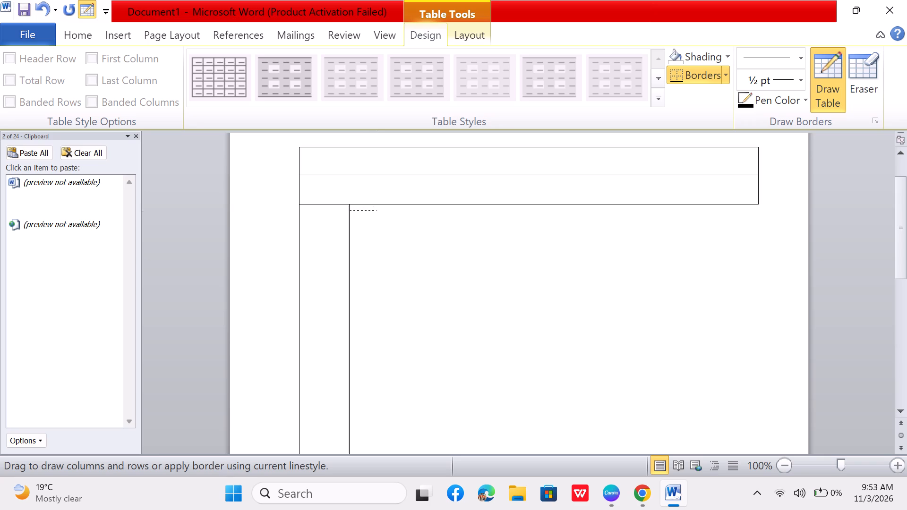
{"action": "left_click_drag", "start_coordinate": [377, 212], "coordinate": [400, 313]}
{"action": "left_click_drag", "start_coordinate": [400, 313], "coordinate": [417, 441]}
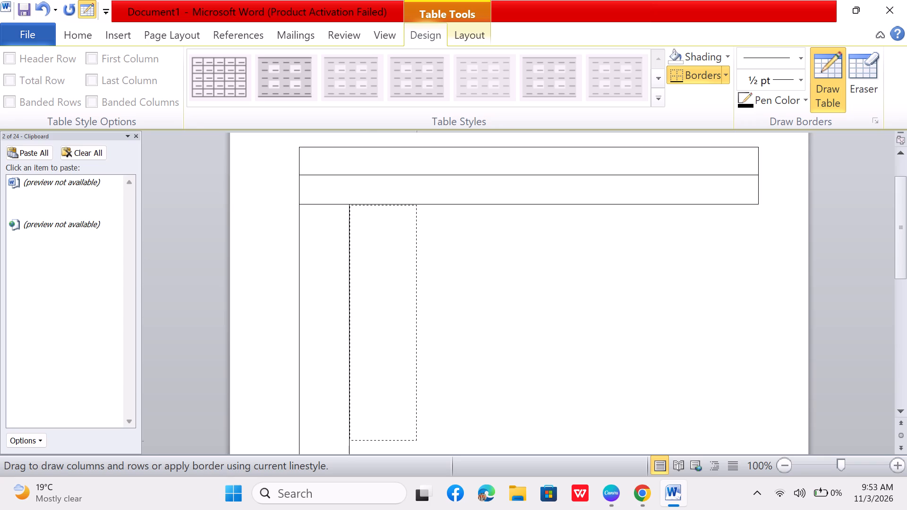
{"action": "left_click_drag", "start_coordinate": [417, 441], "coordinate": [429, 419]}
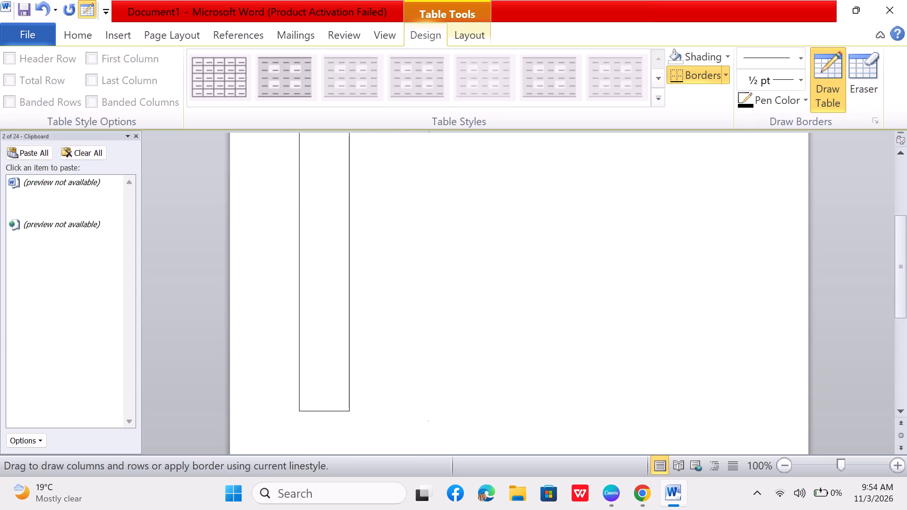
{"action": "left_click_drag", "start_coordinate": [429, 419], "coordinate": [423, 407]}
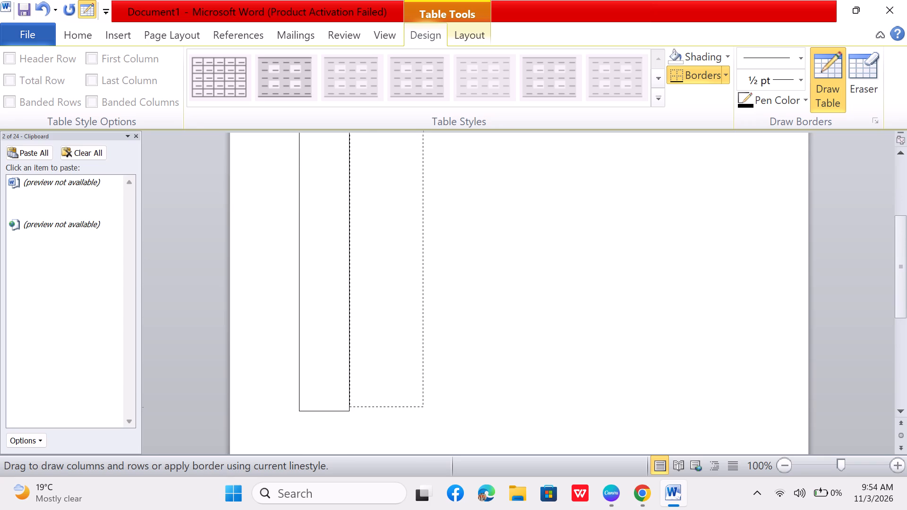
{"action": "left_click_drag", "start_coordinate": [423, 407], "coordinate": [407, 409]}
{"action": "left_click_drag", "start_coordinate": [407, 409], "coordinate": [405, 412]}
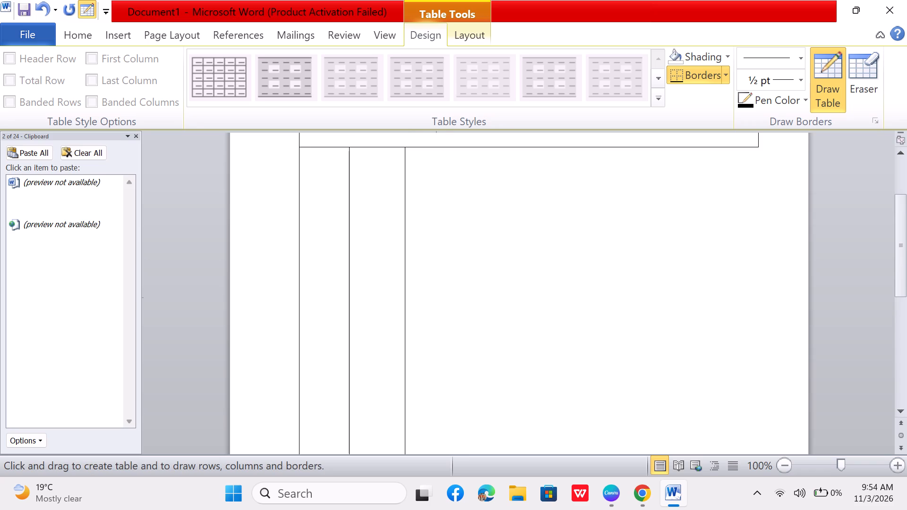
Draw a vertical border through both full-width top rows, in line with the right edge of the second tall column.
{"action": "scroll", "coordinate": [445, 271], "scroll_direction": "up", "scroll_amount": 1}
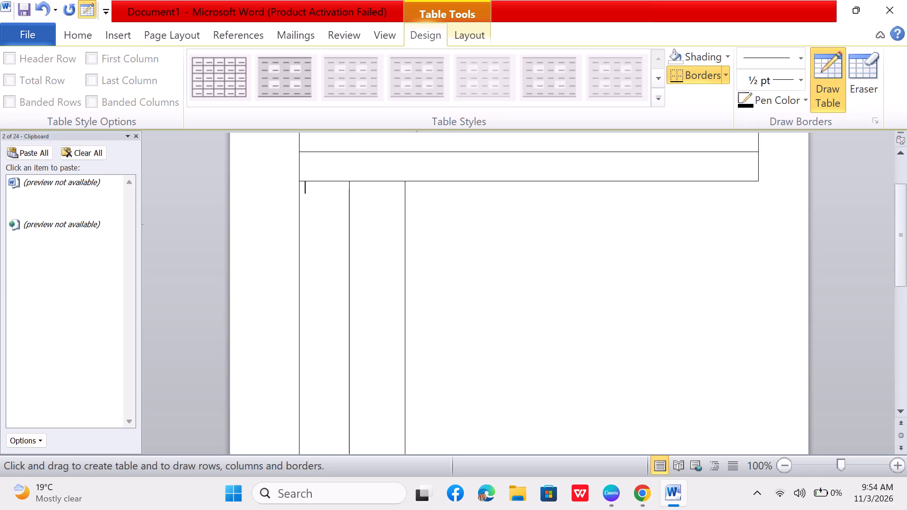
{"action": "scroll", "coordinate": [409, 187], "scroll_direction": "up", "scroll_amount": 1}
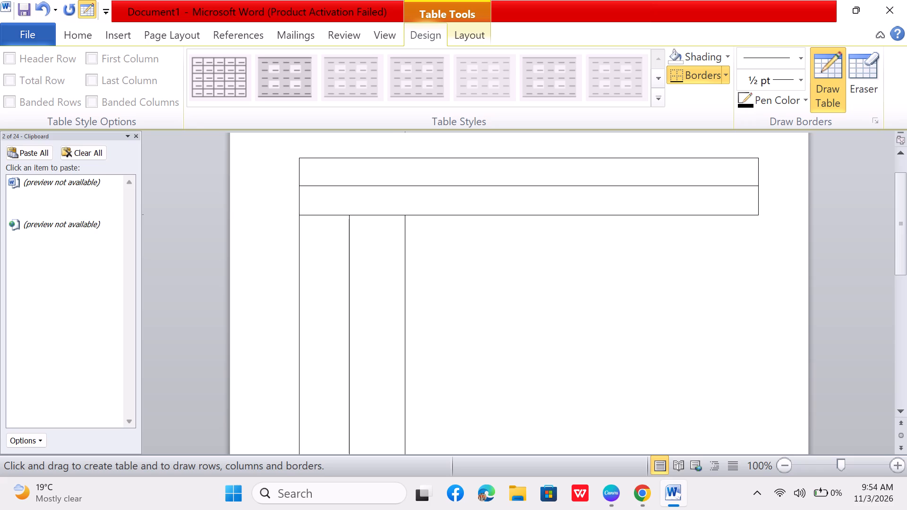
{"action": "left_click_drag", "start_coordinate": [405, 214], "coordinate": [407, 181]}
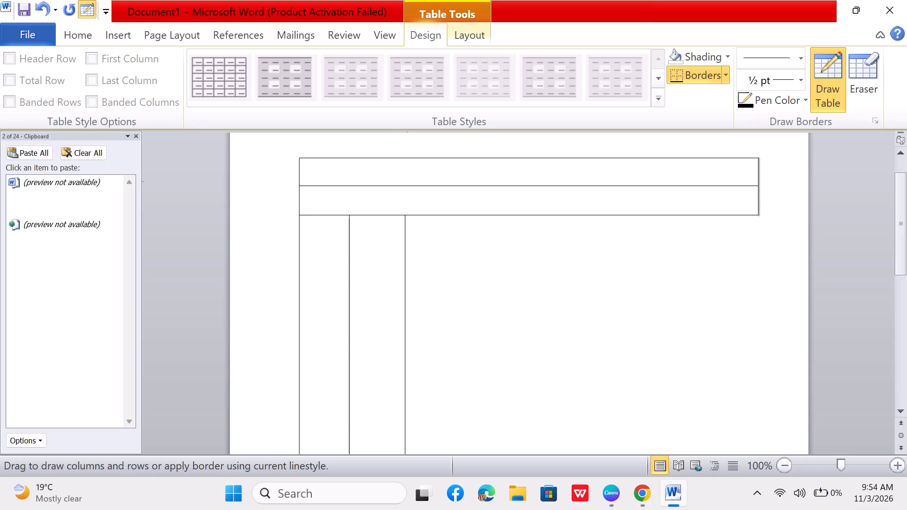
{"action": "left_click_drag", "start_coordinate": [407, 181], "coordinate": [406, 162]}
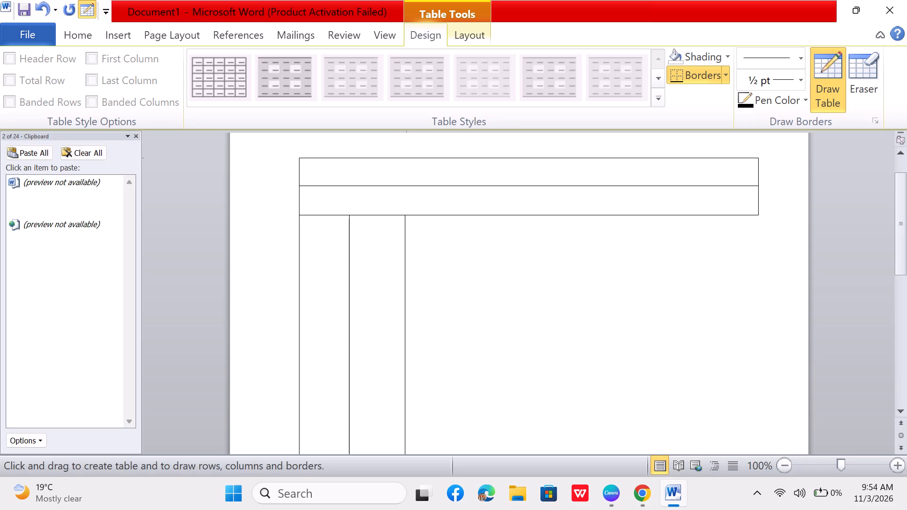
{"action": "left_click_drag", "start_coordinate": [406, 158], "coordinate": [405, 194]}
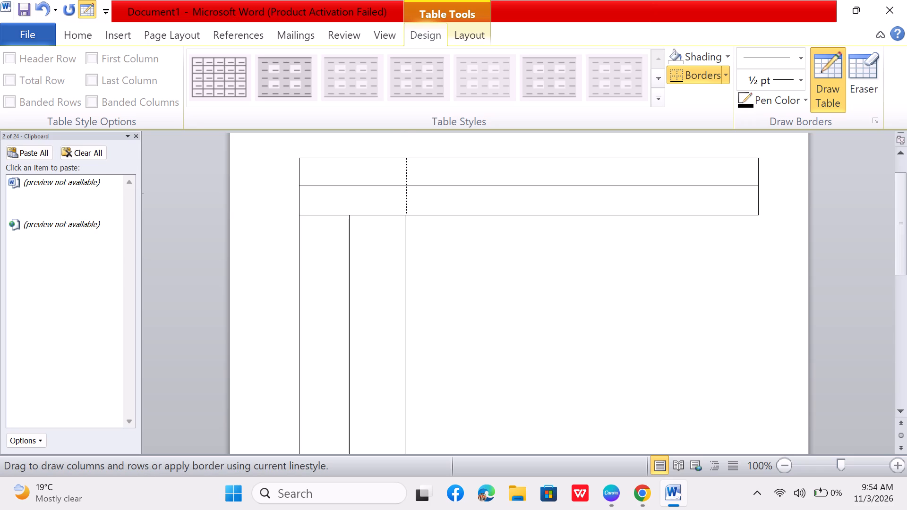
{"action": "left_click_drag", "start_coordinate": [405, 194], "coordinate": [403, 177]}
{"action": "left_click_drag", "start_coordinate": [403, 177], "coordinate": [402, 168]}
{"action": "left_click_drag", "start_coordinate": [402, 168], "coordinate": [401, 199]}
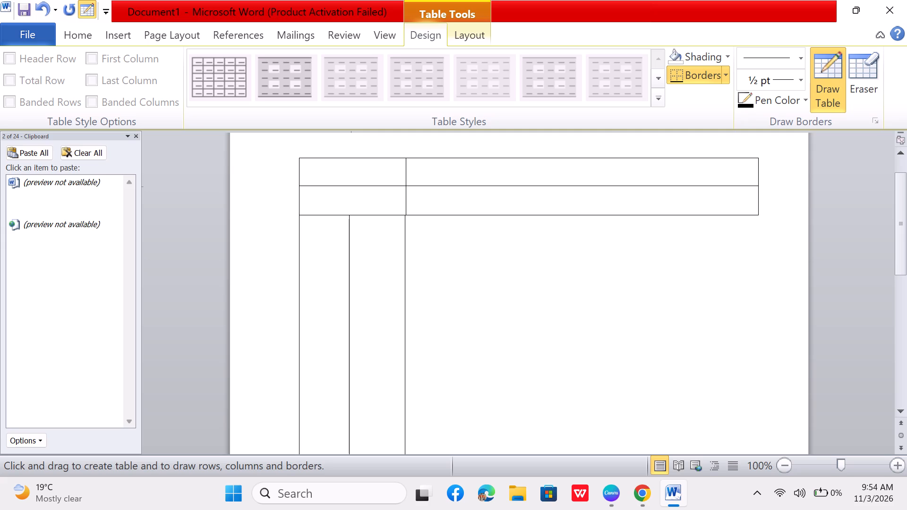
Split the first cell of the second row with a vertical border in line with the first tall column's right edge.
{"action": "left_click_drag", "start_coordinate": [351, 187], "coordinate": [350, 208]}
Draw a vertical border through both top rows, splitting off a narrow cell from each row's wide last cell.
{"action": "left_click", "coordinate": [466, 184]}
{"action": "left_click_drag", "start_coordinate": [466, 185], "coordinate": [467, 200]}
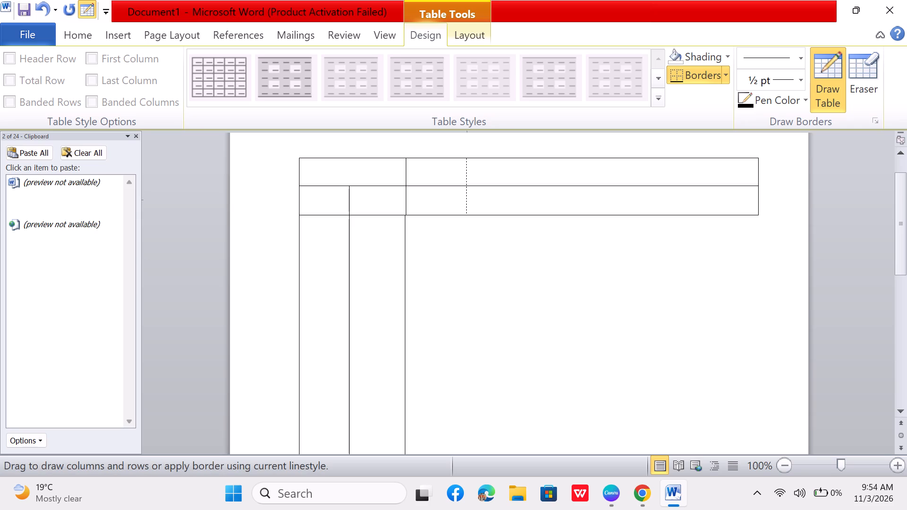
{"action": "left_click_drag", "start_coordinate": [467, 200], "coordinate": [466, 320]}
{"action": "left_click_drag", "start_coordinate": [466, 320], "coordinate": [464, 409]}
{"action": "left_click_drag", "start_coordinate": [464, 409], "coordinate": [468, 446]}
{"action": "left_click_drag", "start_coordinate": [468, 446], "coordinate": [468, 445]}
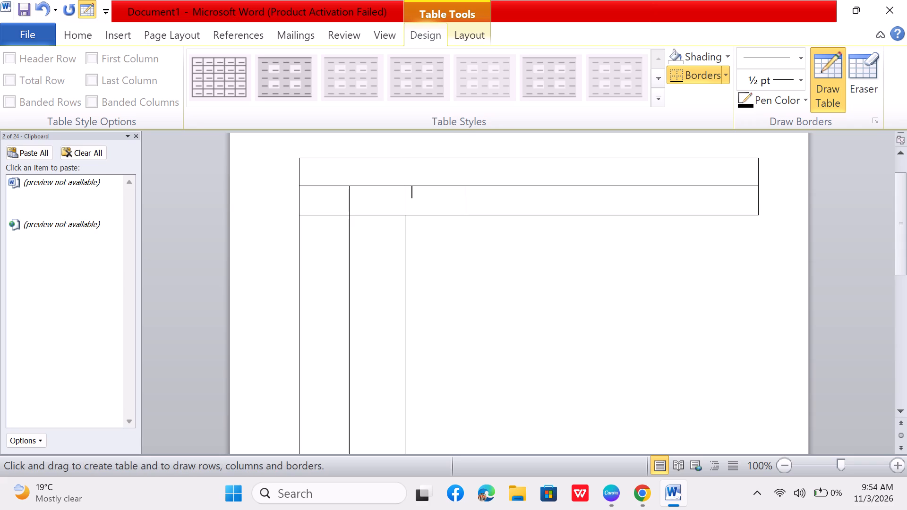
Draw a third tall cell beside the second, as wide as the new second-row cell above and ending at the same bottom edge.
{"action": "left_click_drag", "start_coordinate": [466, 215], "coordinate": [450, 251]}
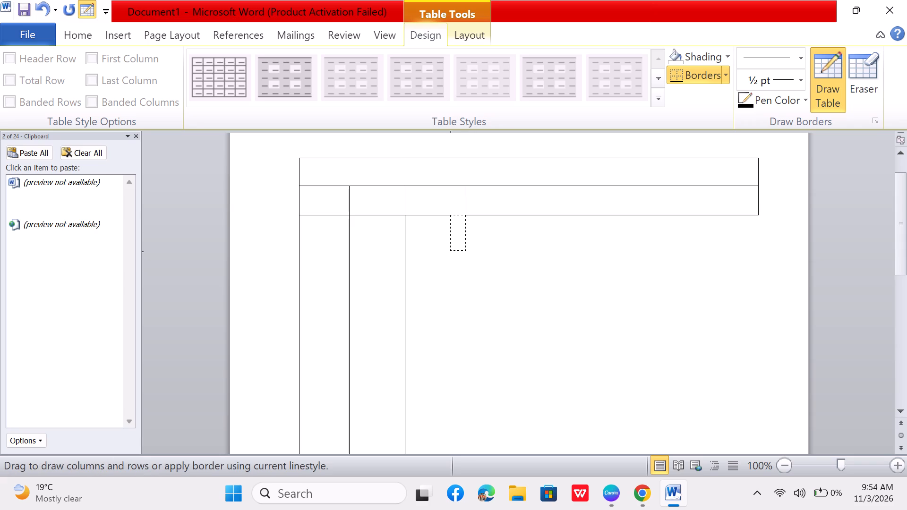
{"action": "left_click_drag", "start_coordinate": [450, 251], "coordinate": [444, 302]}
{"action": "left_click_drag", "start_coordinate": [444, 302], "coordinate": [403, 314]}
{"action": "left_click_drag", "start_coordinate": [403, 314], "coordinate": [410, 424]}
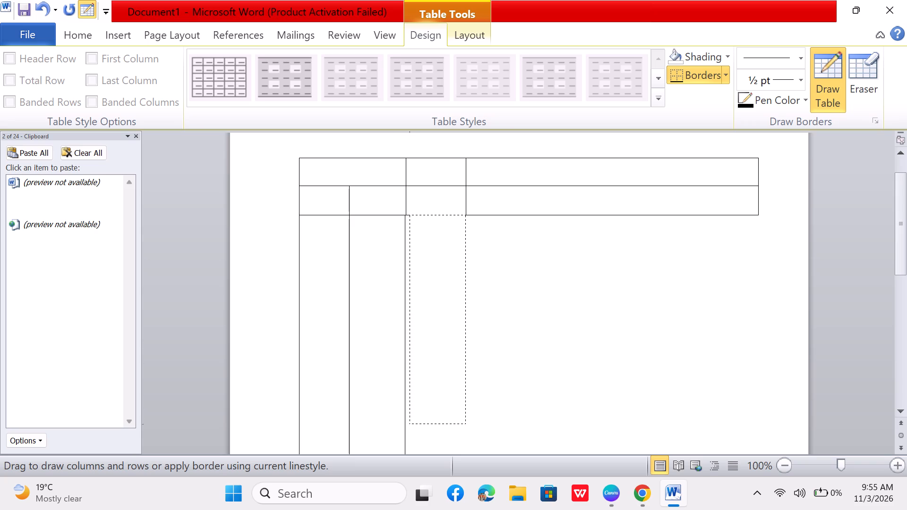
{"action": "left_click_drag", "start_coordinate": [410, 424], "coordinate": [402, 464]}
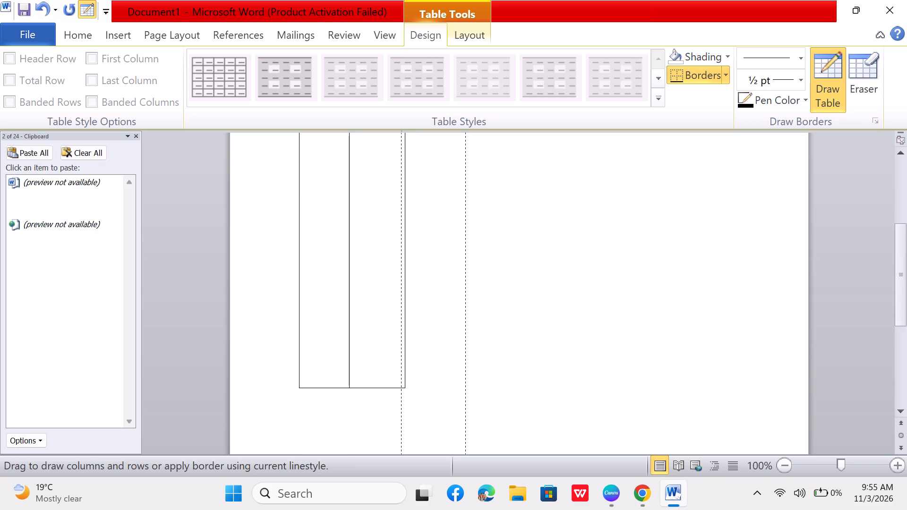
{"action": "left_click_drag", "start_coordinate": [402, 464], "coordinate": [407, 423]}
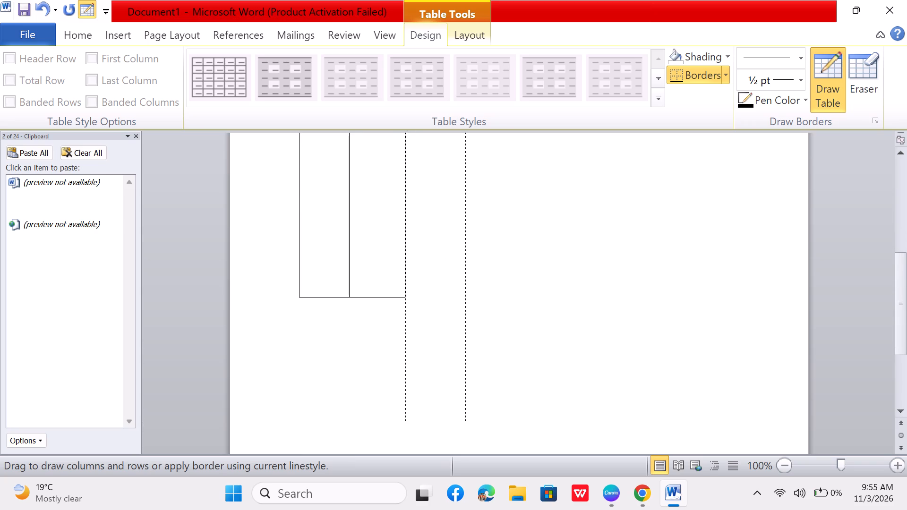
{"action": "left_click_drag", "start_coordinate": [407, 423], "coordinate": [406, 349]}
{"action": "left_click_drag", "start_coordinate": [406, 349], "coordinate": [410, 298]}
{"action": "left_click_drag", "start_coordinate": [410, 298], "coordinate": [406, 297]}
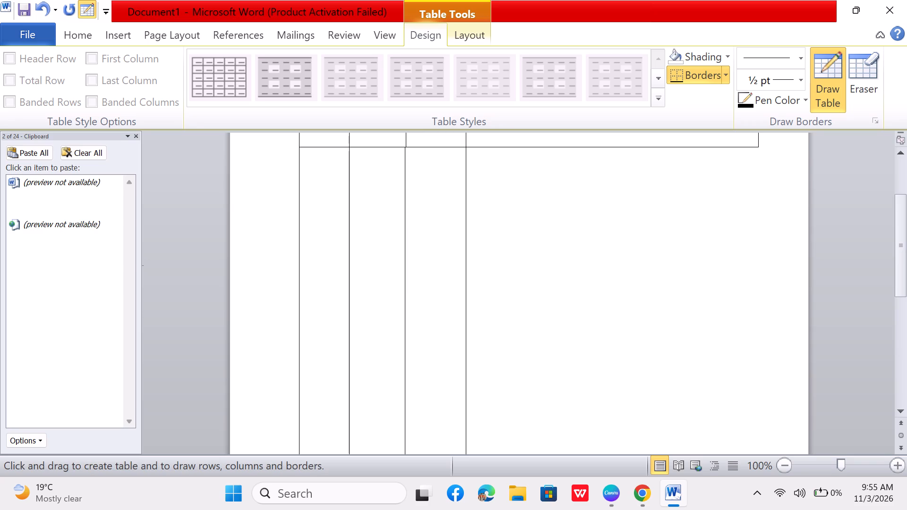
Delete the second tall cell using Delete Cells with the Shift cells left option.
{"action": "scroll", "coordinate": [449, 263], "scroll_direction": "up", "scroll_amount": 2}
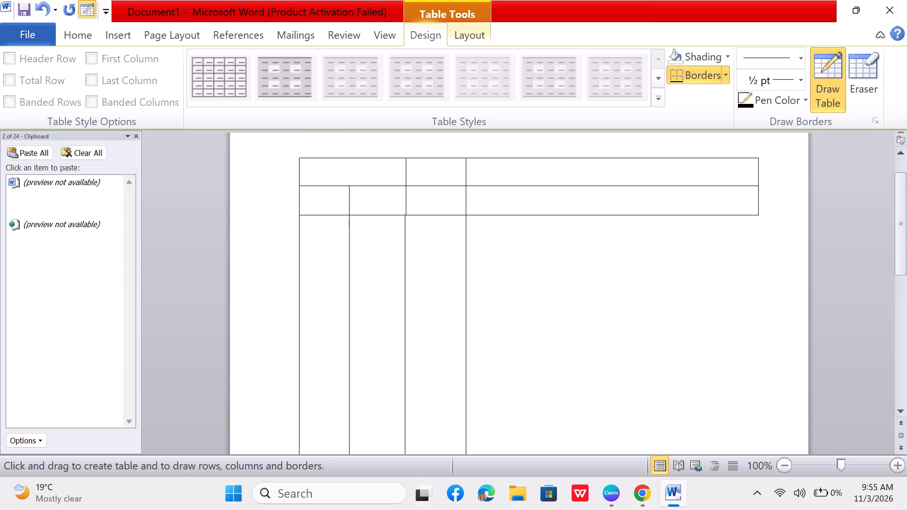
{"action": "right_click", "coordinate": [465, 173]}
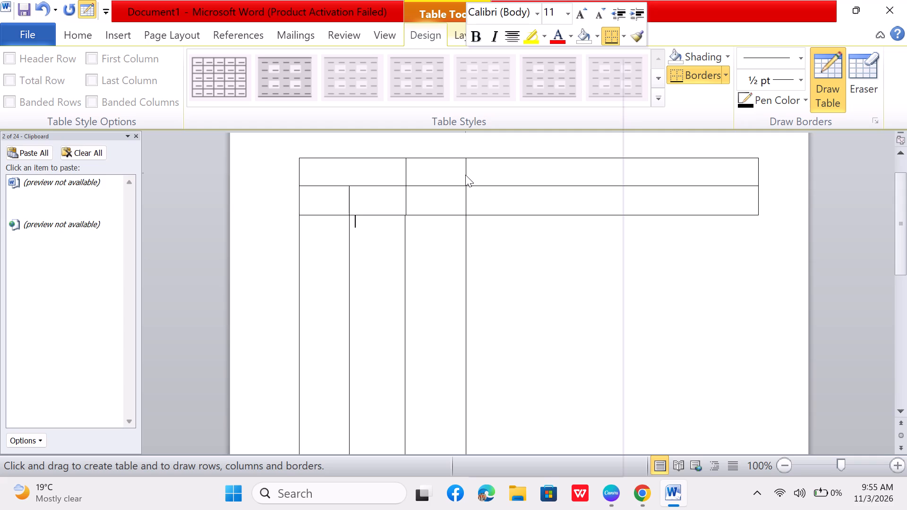
{"action": "left_click", "coordinate": [497, 178]}
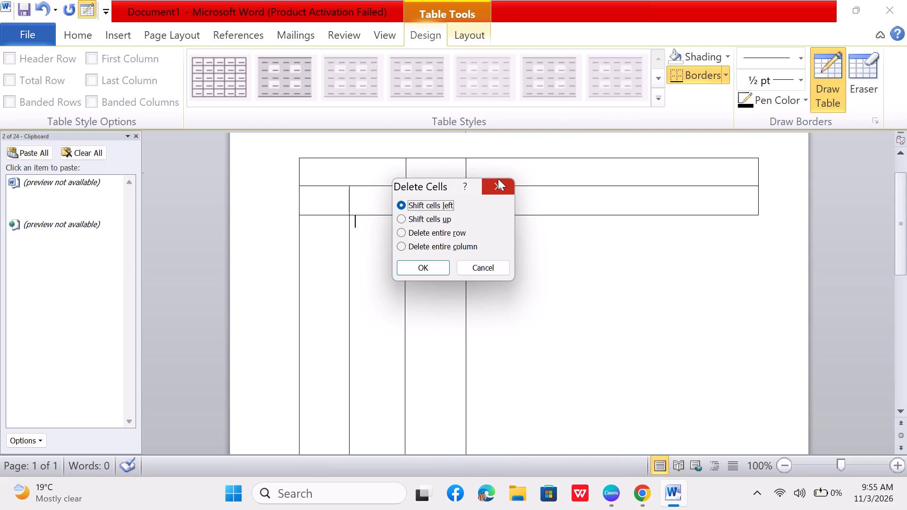
{"action": "left_click", "coordinate": [434, 267]}
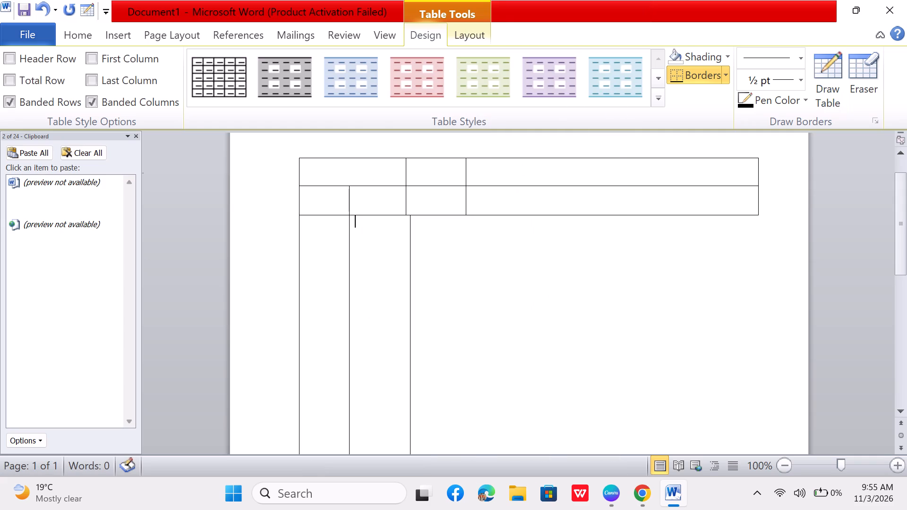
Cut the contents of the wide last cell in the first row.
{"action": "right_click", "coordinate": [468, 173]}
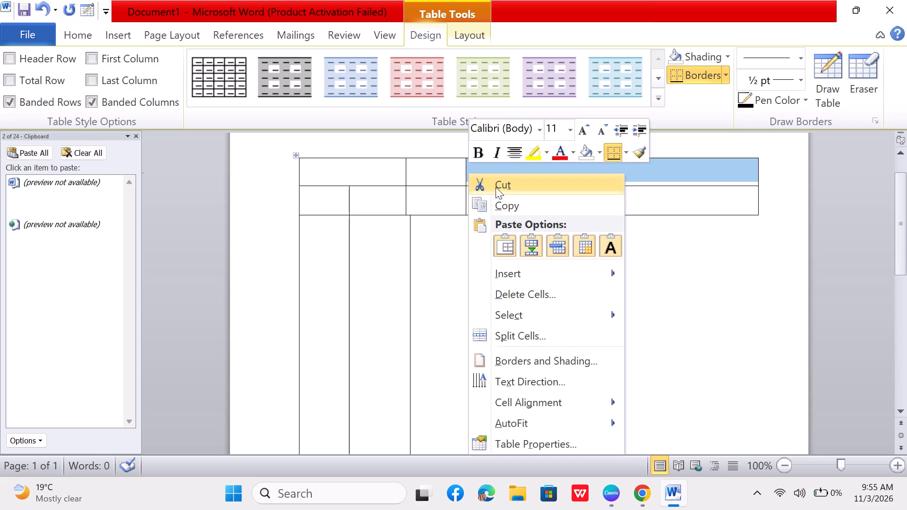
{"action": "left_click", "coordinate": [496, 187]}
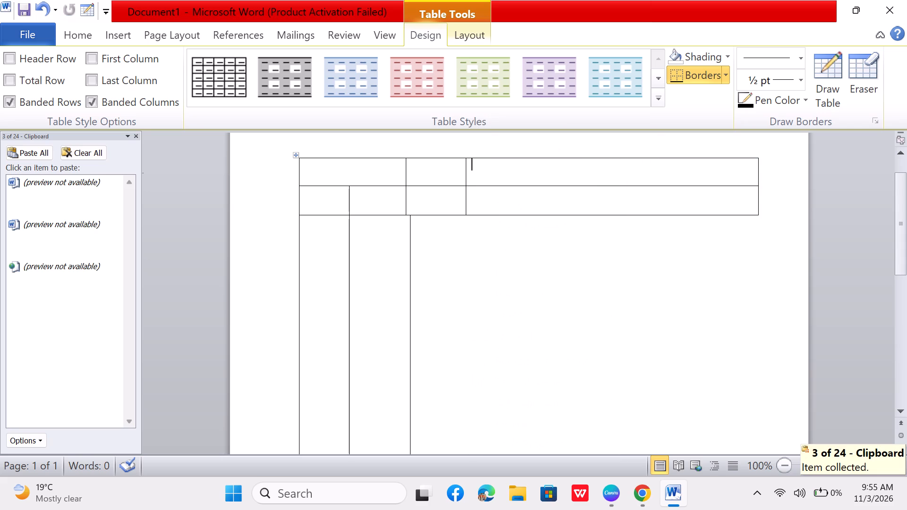
Delete the narrow second cell of the first row using Delete Cells with the Shift cells left option.
{"action": "right_click", "coordinate": [464, 171]}
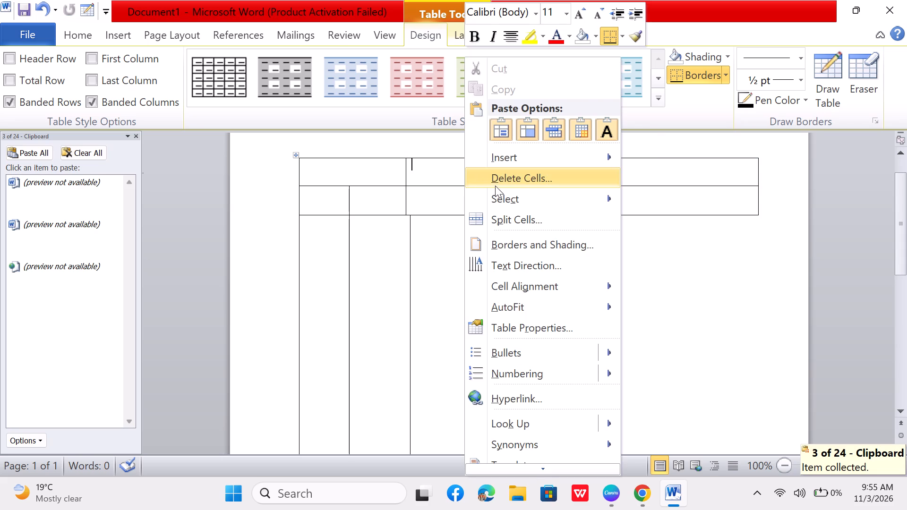
{"action": "left_click", "coordinate": [501, 179]}
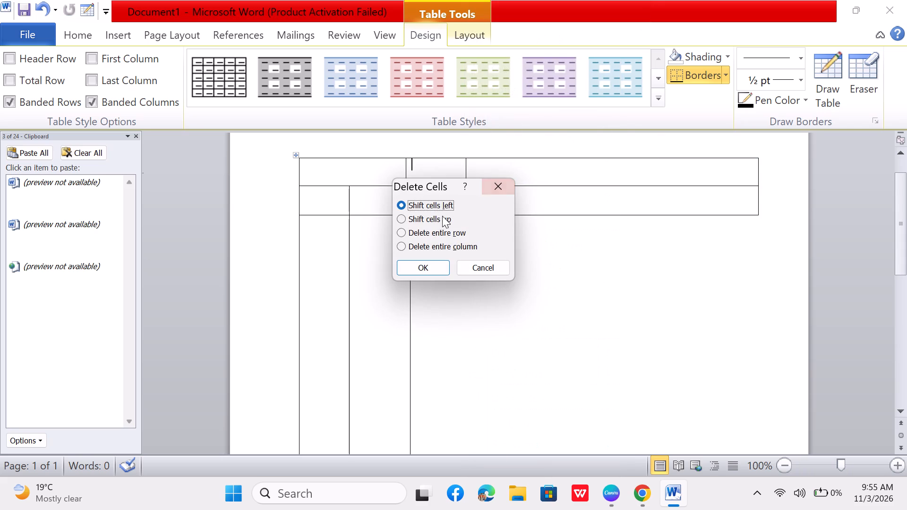
{"action": "left_click", "coordinate": [421, 265]}
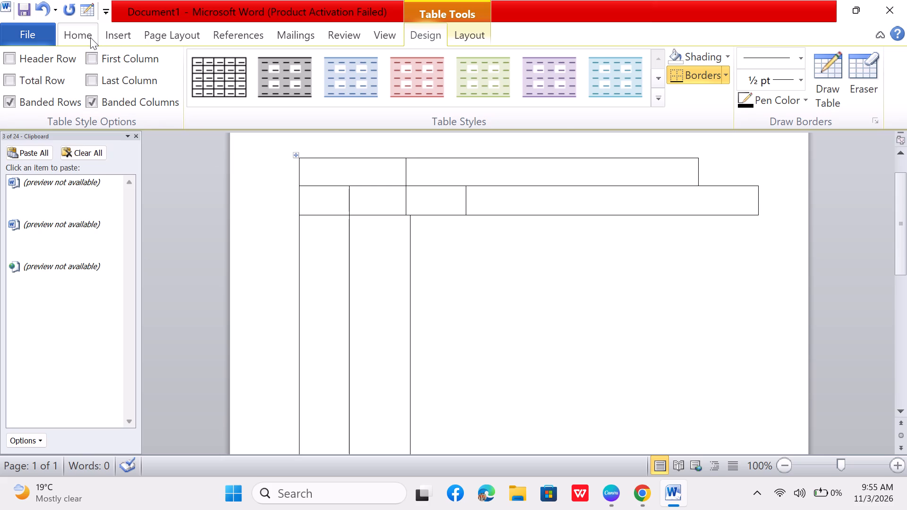
Draw a third tall cell beside the second with Draw Table, in line with the second row's third cell and ending near the same bottom edge.
{"action": "left_click", "coordinate": [110, 39]}
{"action": "left_click", "coordinate": [111, 63]}
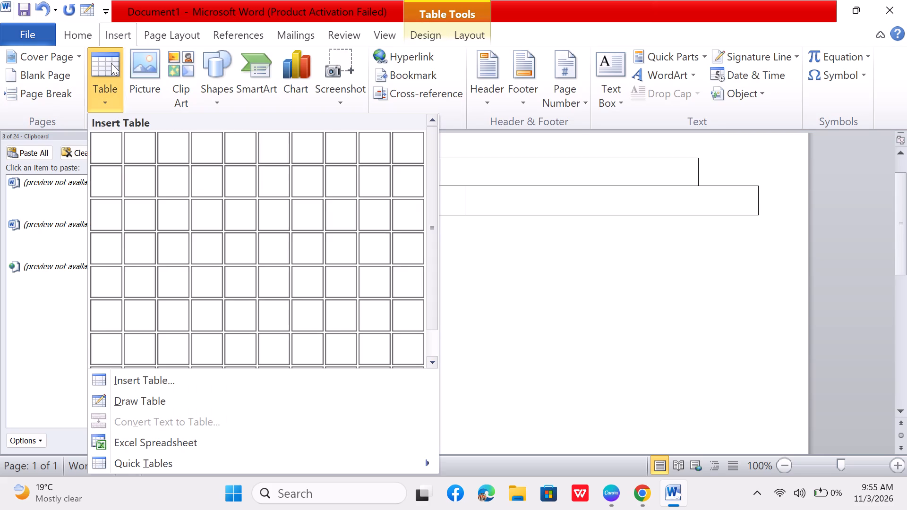
{"action": "left_click", "coordinate": [164, 393]}
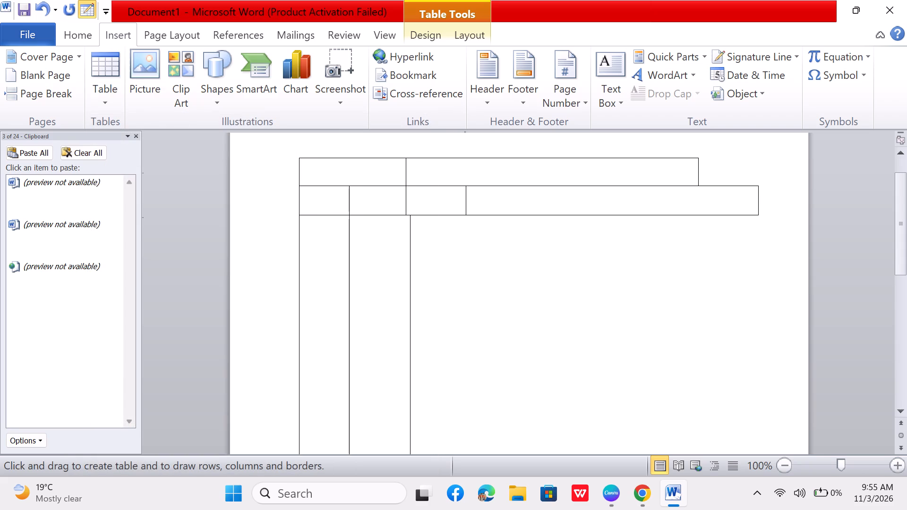
{"action": "left_click_drag", "start_coordinate": [467, 214], "coordinate": [469, 221]}
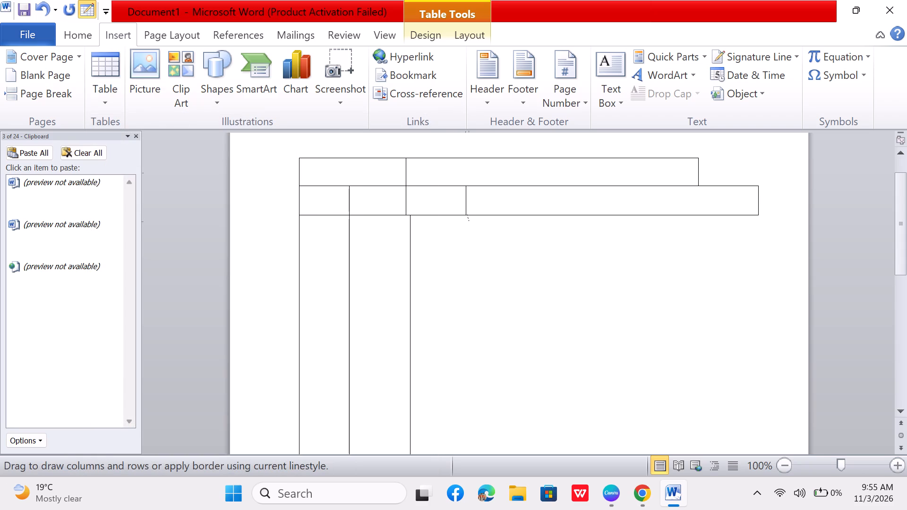
{"action": "left_click_drag", "start_coordinate": [469, 221], "coordinate": [468, 221]}
{"action": "left_click_drag", "start_coordinate": [465, 214], "coordinate": [467, 231]}
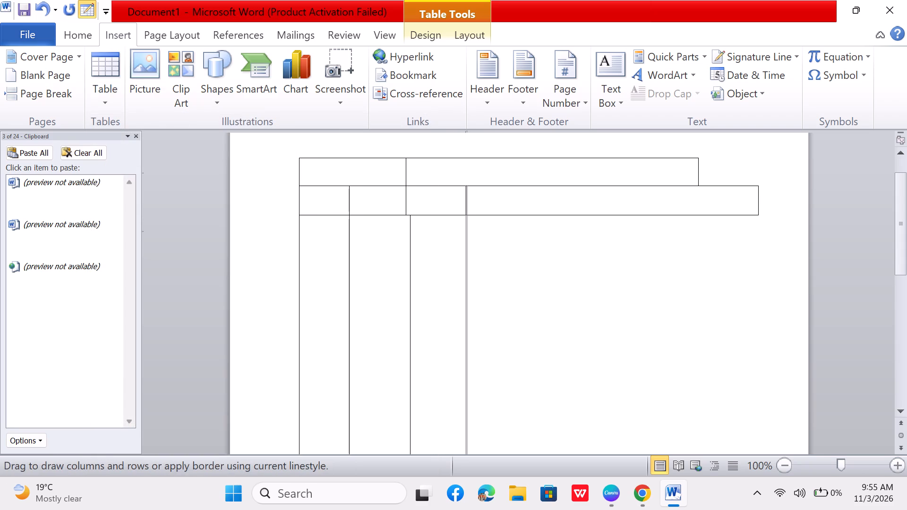
{"action": "left_click_drag", "start_coordinate": [467, 231], "coordinate": [463, 344]}
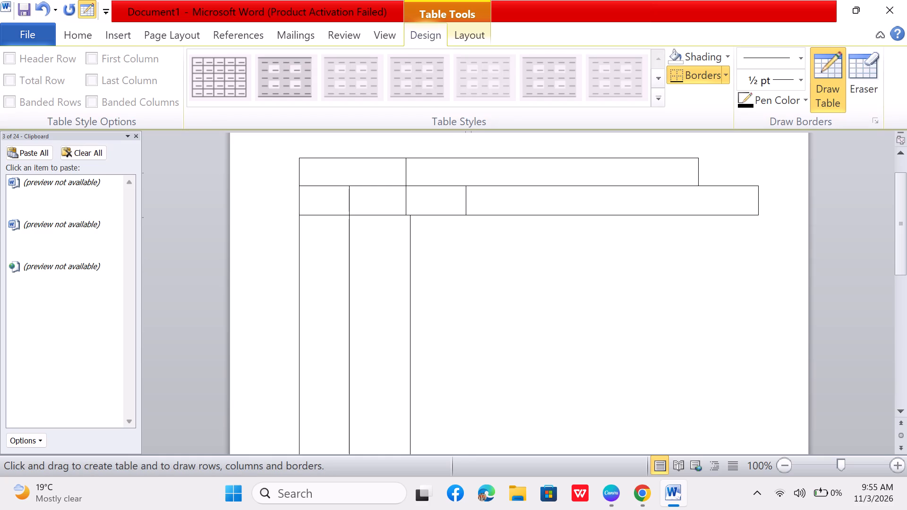
{"action": "left_click_drag", "start_coordinate": [466, 217], "coordinate": [466, 283]}
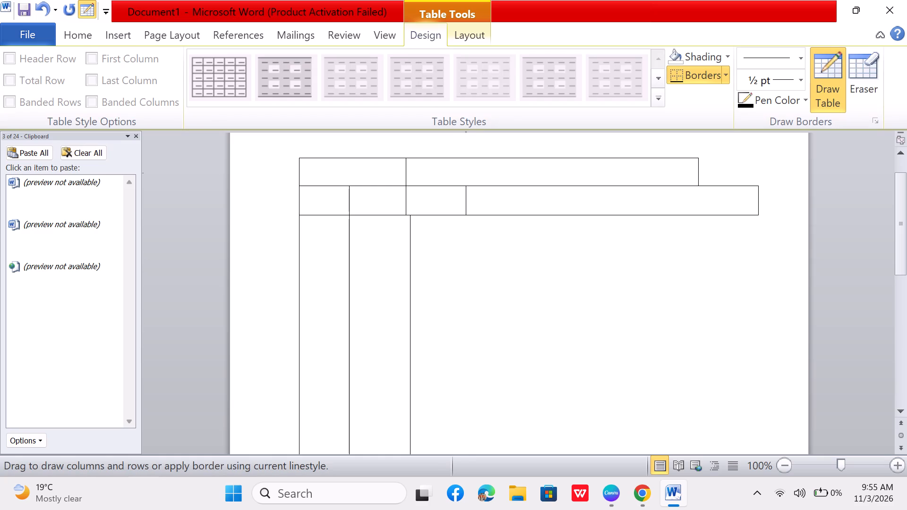
{"action": "left_click_drag", "start_coordinate": [466, 283], "coordinate": [469, 395]}
{"action": "left_click_drag", "start_coordinate": [469, 395], "coordinate": [465, 418]}
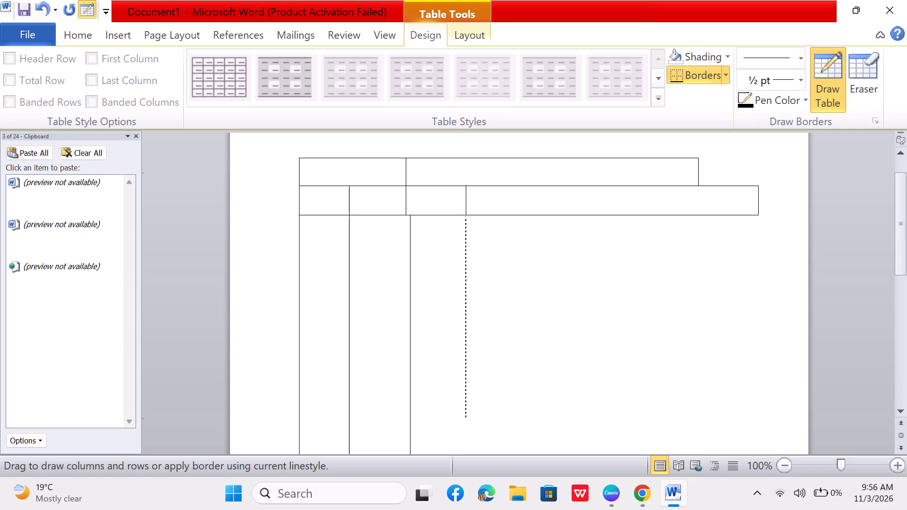
{"action": "left_click_drag", "start_coordinate": [465, 418], "coordinate": [464, 452]}
{"action": "left_click_drag", "start_coordinate": [464, 452], "coordinate": [456, 347]}
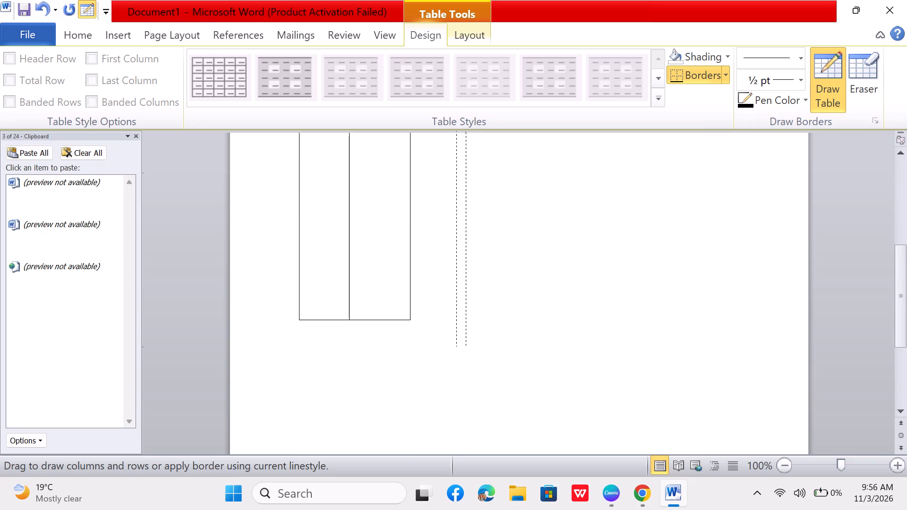
{"action": "left_click_drag", "start_coordinate": [456, 347], "coordinate": [411, 317]}
{"action": "left_click_drag", "start_coordinate": [411, 317], "coordinate": [409, 322]}
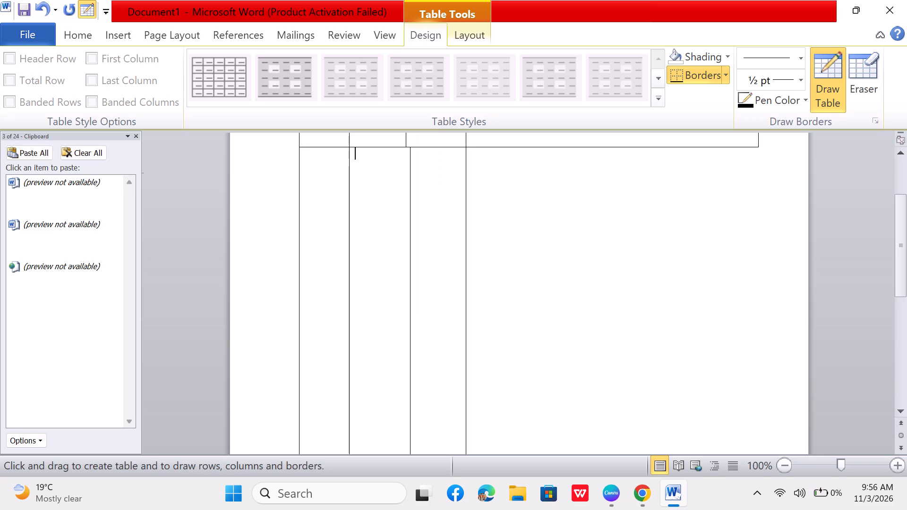
Draw a vertical border with Draw Table through the wide last cells of both header rows, splitting off a narrower cell in each.
{"action": "scroll", "coordinate": [440, 294], "scroll_direction": "up", "scroll_amount": 1}
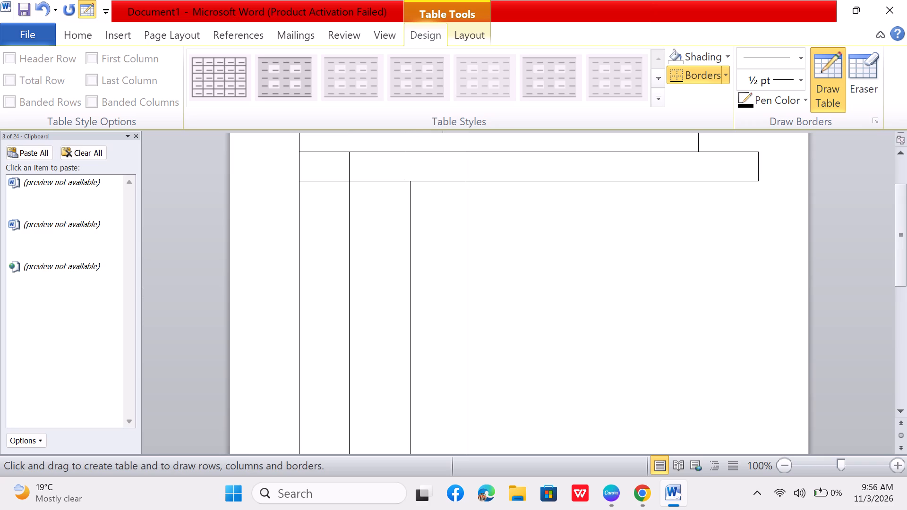
{"action": "scroll", "coordinate": [444, 284], "scroll_direction": "up", "scroll_amount": 1}
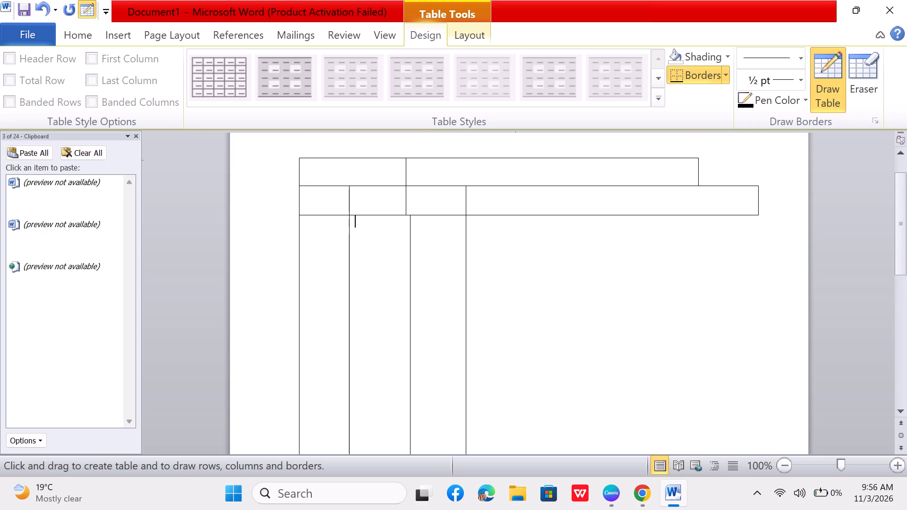
{"action": "left_click_drag", "start_coordinate": [515, 158], "coordinate": [522, 244]}
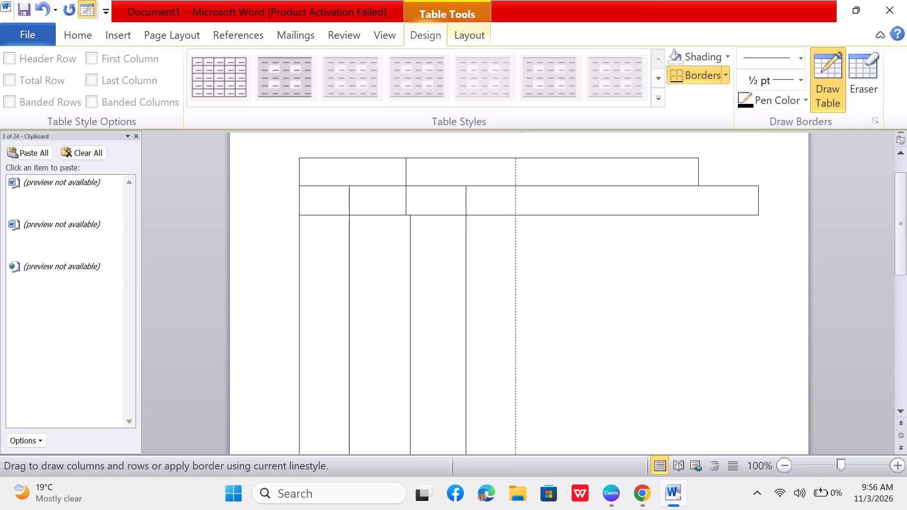
{"action": "left_click_drag", "start_coordinate": [522, 244], "coordinate": [518, 289]}
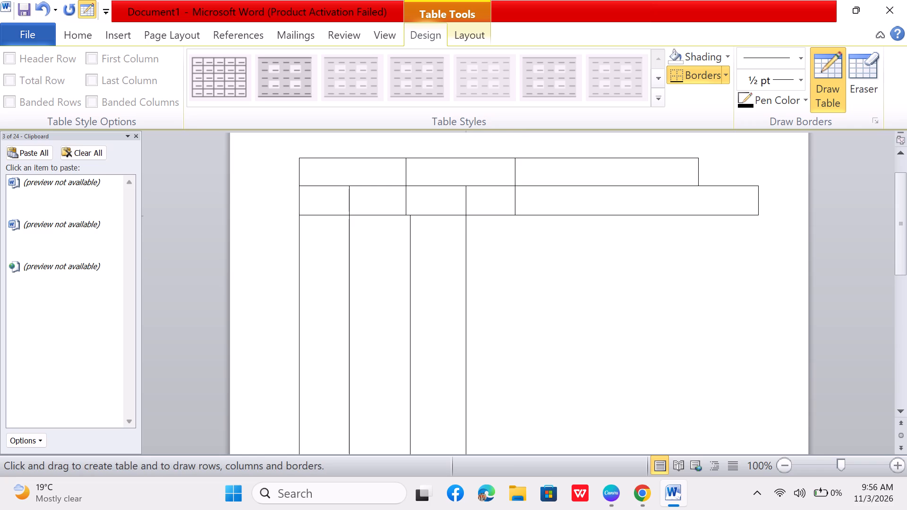
Draw a fourth tall cell beside the third with Draw Table, under the second row's fourth cell and ending at the same bottom edge.
{"action": "left_click_drag", "start_coordinate": [465, 215], "coordinate": [519, 225]}
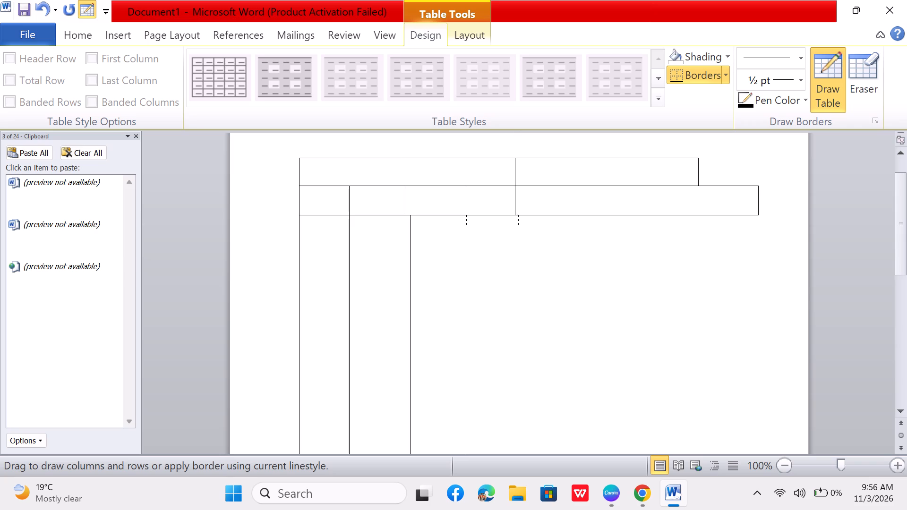
{"action": "left_click_drag", "start_coordinate": [519, 225], "coordinate": [517, 223]}
{"action": "left_click_drag", "start_coordinate": [517, 223], "coordinate": [512, 228]}
{"action": "left_click_drag", "start_coordinate": [512, 228], "coordinate": [516, 314]}
{"action": "left_click_drag", "start_coordinate": [516, 314], "coordinate": [516, 356]}
{"action": "left_click_drag", "start_coordinate": [516, 356], "coordinate": [513, 401]}
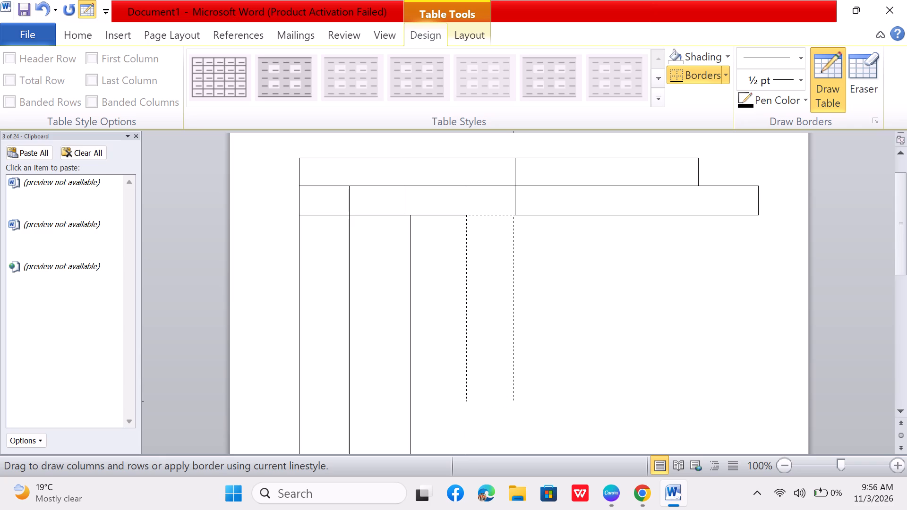
{"action": "left_click_drag", "start_coordinate": [513, 401], "coordinate": [516, 431]}
{"action": "left_click_drag", "start_coordinate": [516, 431], "coordinate": [516, 453]}
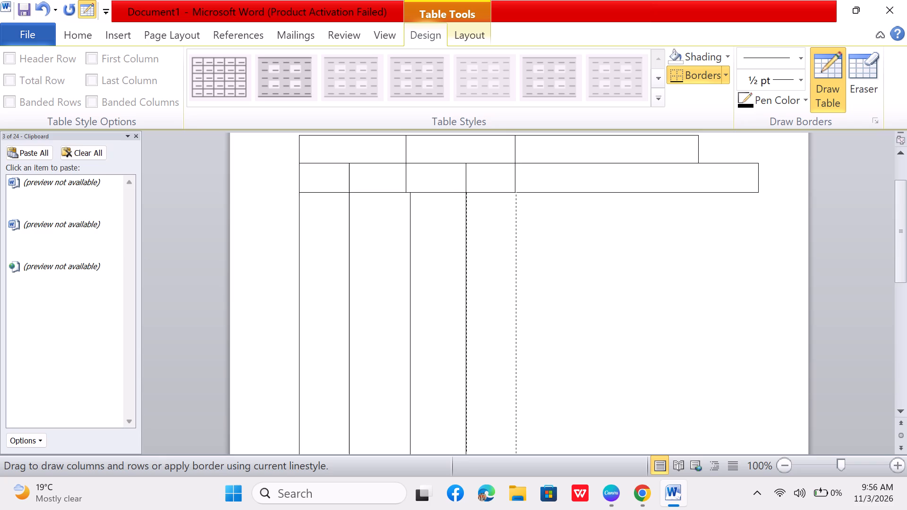
{"action": "left_click_drag", "start_coordinate": [516, 453], "coordinate": [524, 383]}
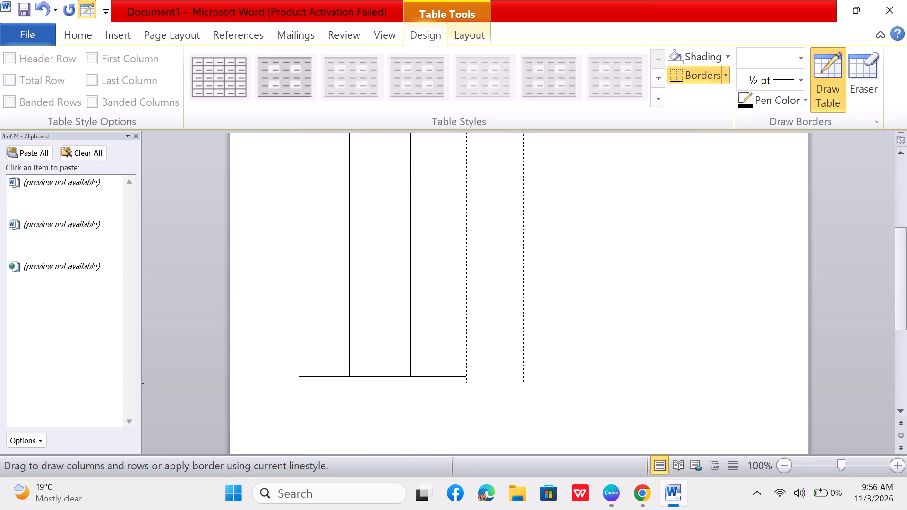
{"action": "left_click_drag", "start_coordinate": [524, 383], "coordinate": [523, 376]}
{"action": "left_click_drag", "start_coordinate": [523, 376], "coordinate": [523, 377]}
Delete the second tall cell using Delete Cells with the Shift cells left option.
{"action": "scroll", "coordinate": [537, 336], "scroll_direction": "up", "scroll_amount": 1}
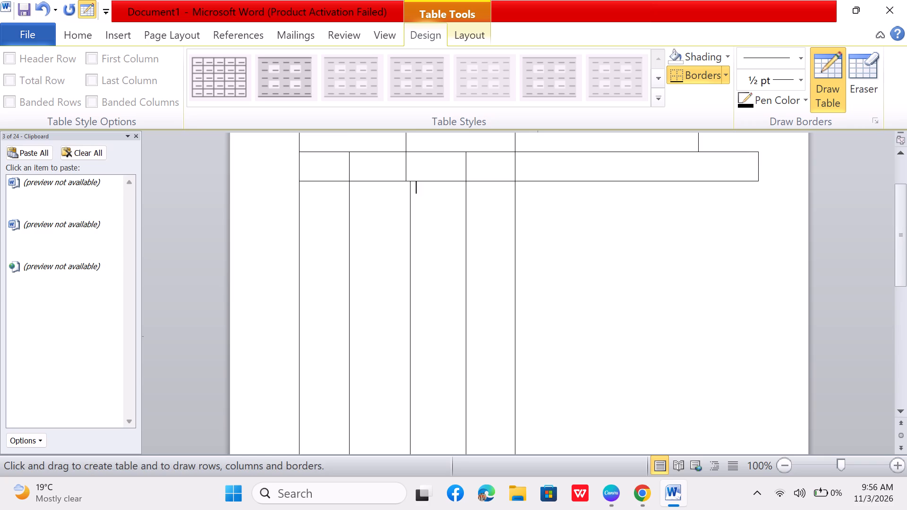
{"action": "scroll", "coordinate": [538, 336], "scroll_direction": "up", "scroll_amount": 1}
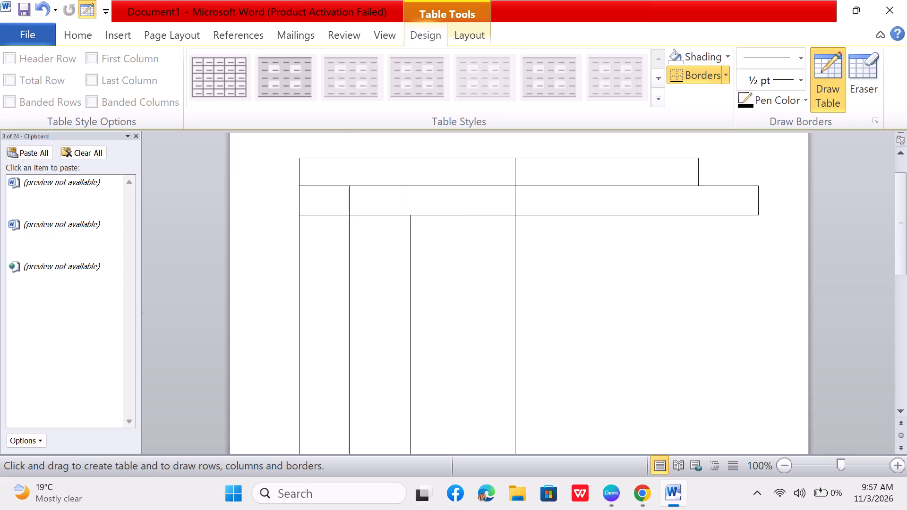
{"action": "right_click", "coordinate": [406, 287]}
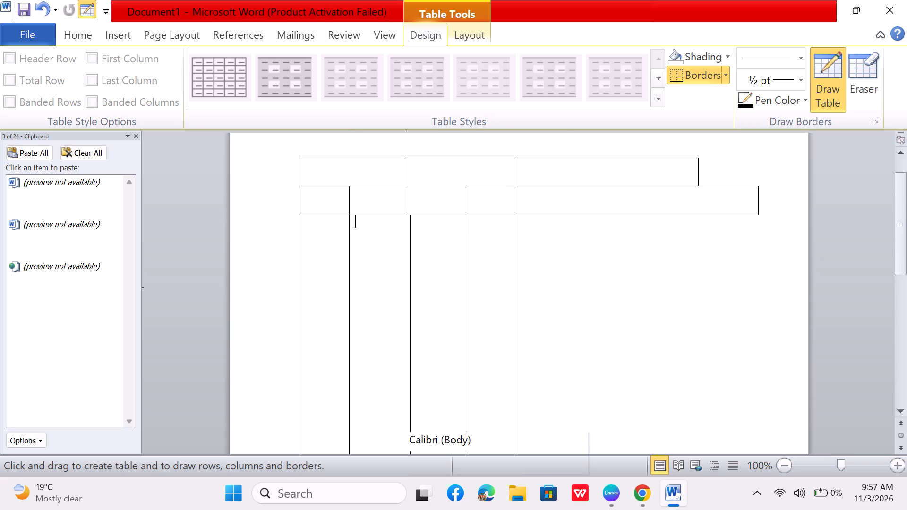
{"action": "left_click", "coordinate": [391, 260]}
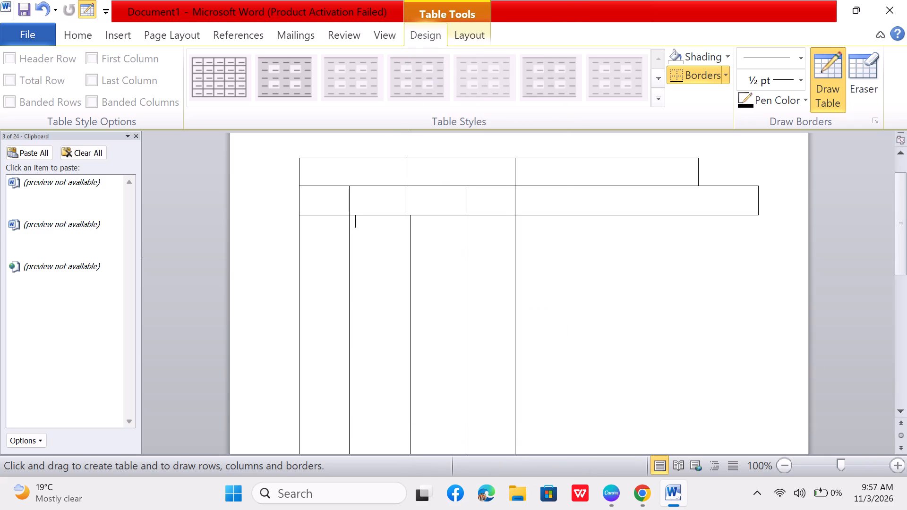
{"action": "right_click", "coordinate": [409, 257]}
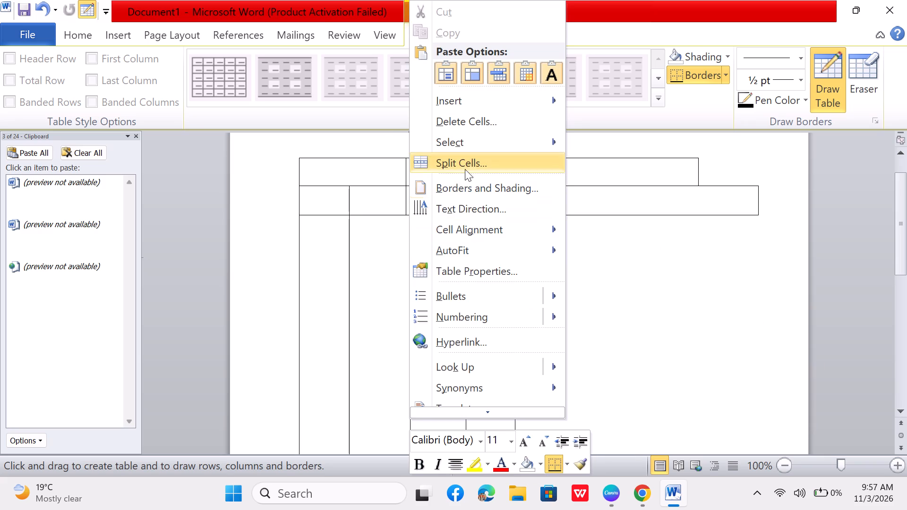
{"action": "left_click", "coordinate": [476, 119]}
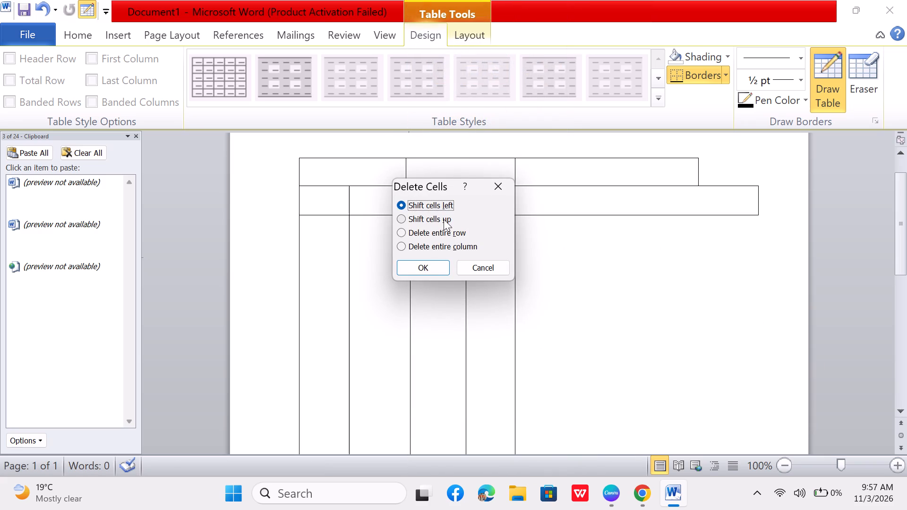
{"action": "left_click", "coordinate": [428, 267]}
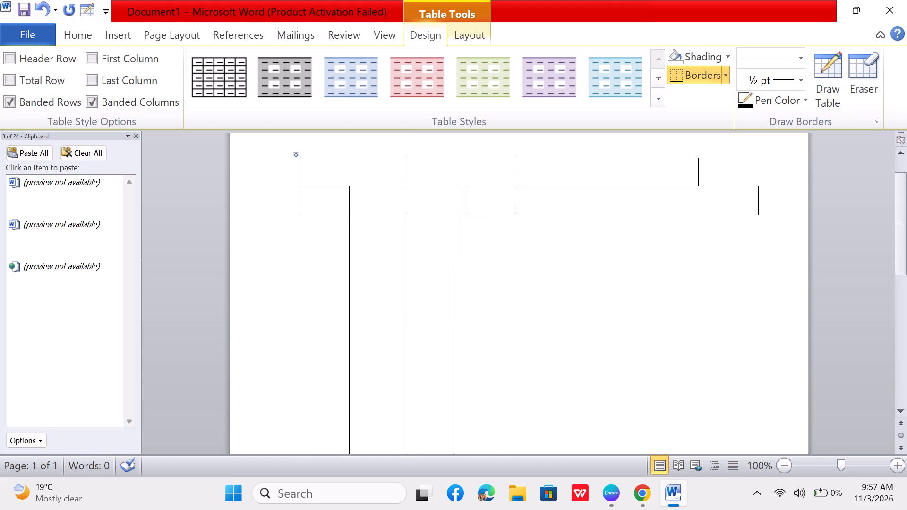
Delete the column containing the second tall cell using Delete Cells with the Delete entire column option.
{"action": "right_click", "coordinate": [454, 249]}
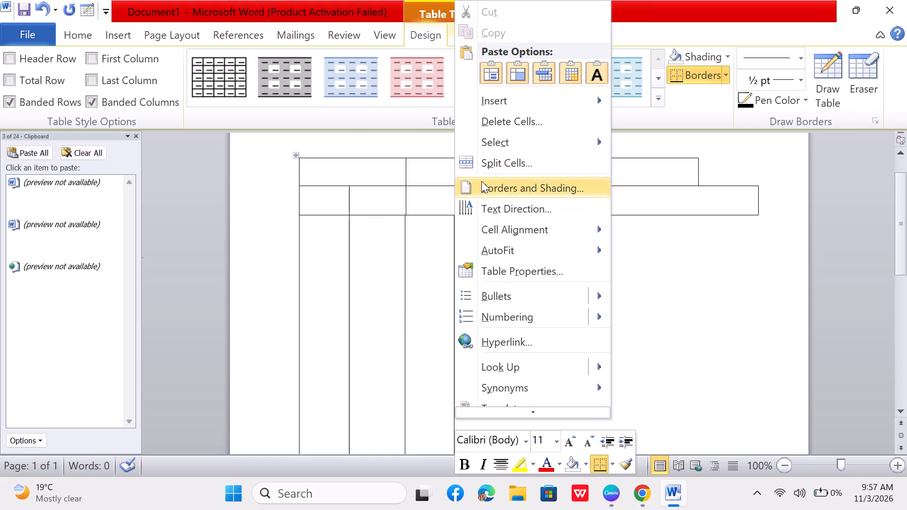
{"action": "left_click", "coordinate": [505, 121]}
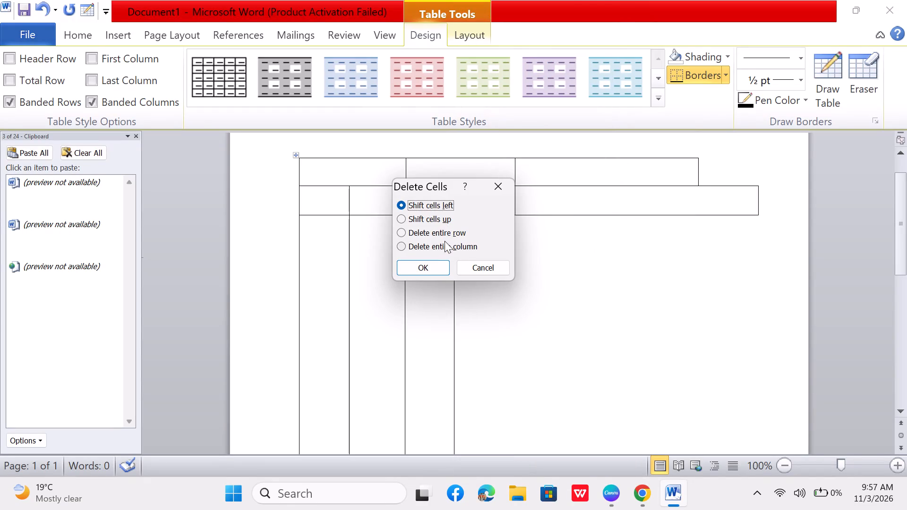
{"action": "left_click", "coordinate": [404, 246]}
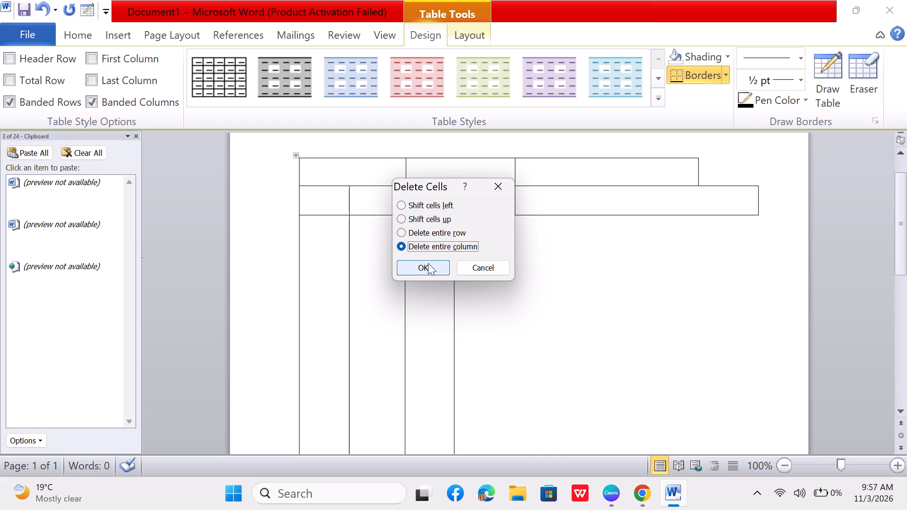
{"action": "left_click", "coordinate": [428, 263]}
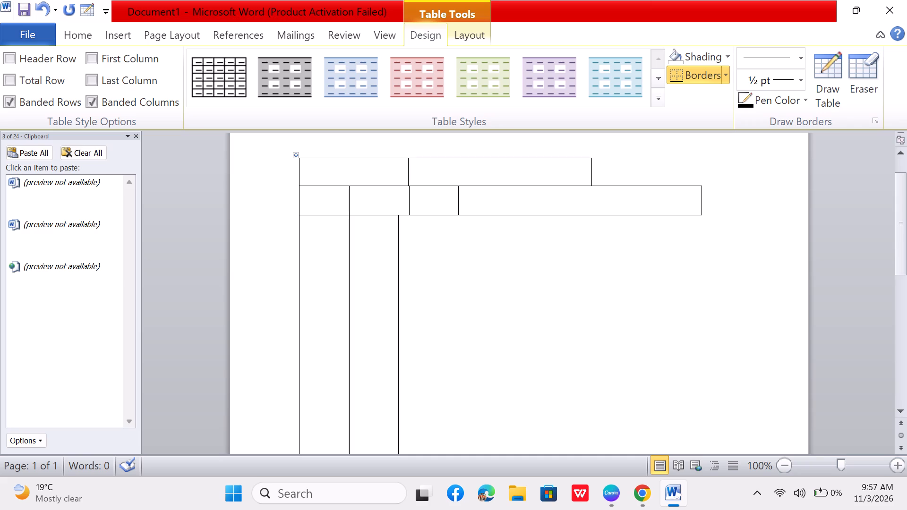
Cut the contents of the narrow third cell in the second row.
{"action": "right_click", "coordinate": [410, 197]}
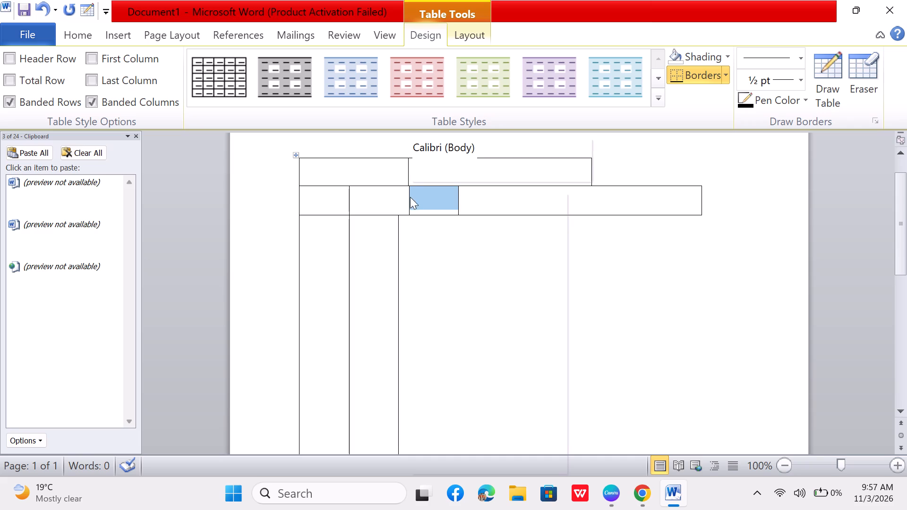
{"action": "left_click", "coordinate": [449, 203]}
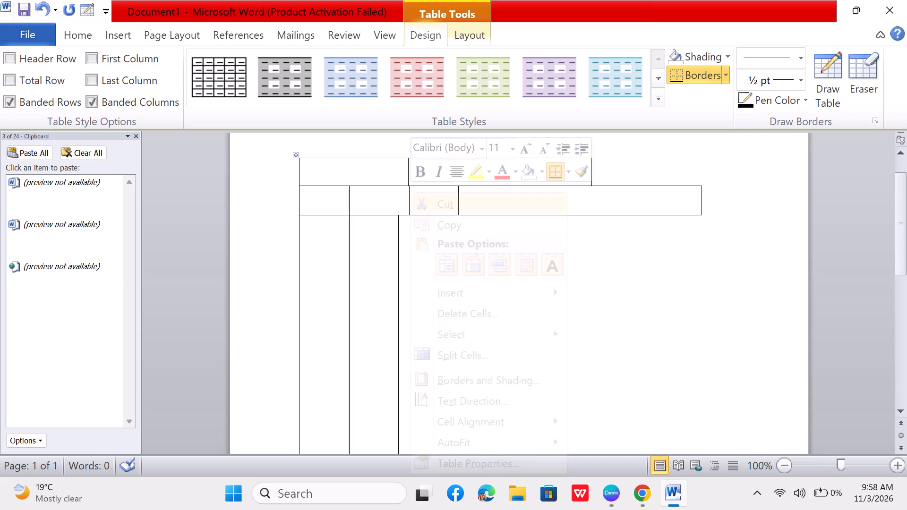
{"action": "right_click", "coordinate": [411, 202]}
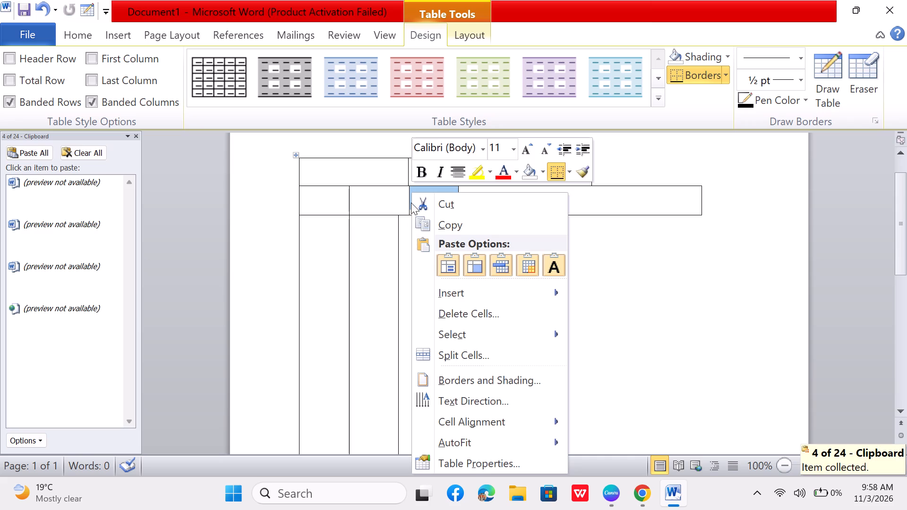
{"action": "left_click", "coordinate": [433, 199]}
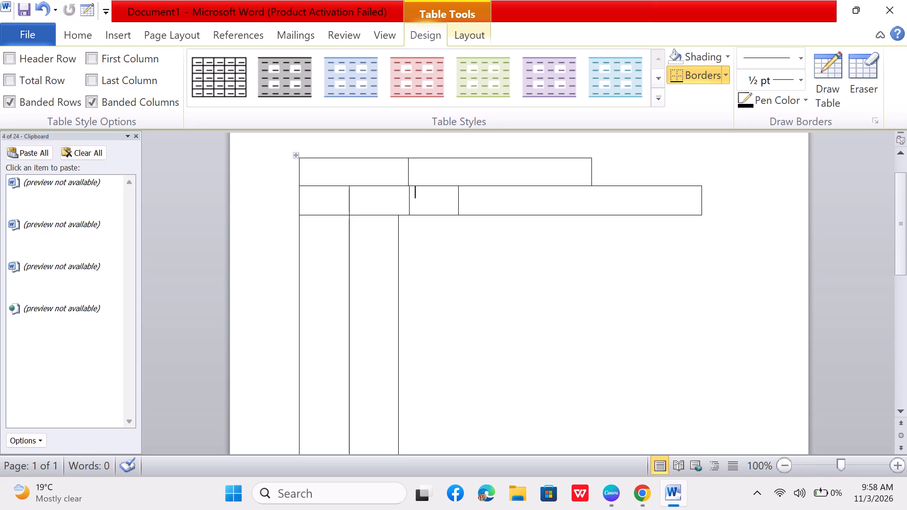
Delete the narrow third cell of the second row using Delete Cells with the Shift cells left option.
{"action": "scroll", "coordinate": [433, 218], "scroll_direction": "down", "scroll_amount": 5}
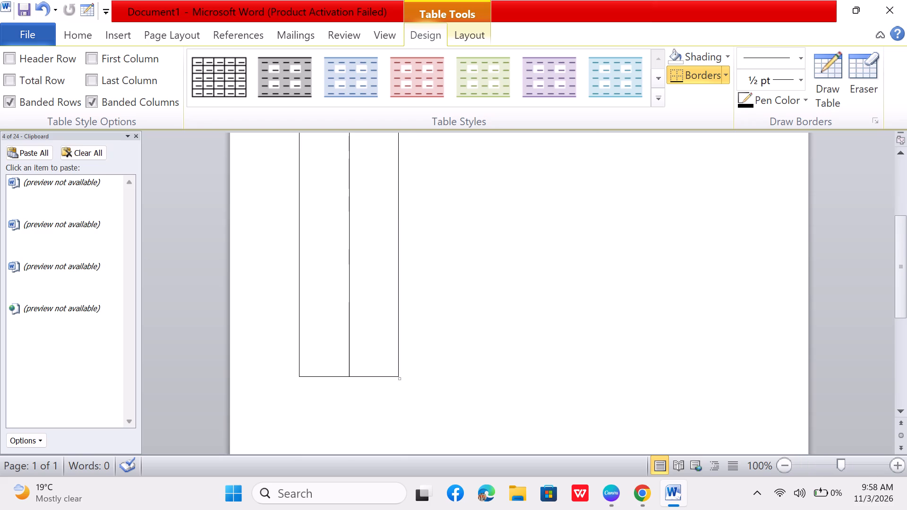
{"action": "scroll", "coordinate": [444, 228], "scroll_direction": "down", "scroll_amount": 12}
{"action": "scroll", "coordinate": [449, 250], "scroll_direction": "up", "scroll_amount": 4}
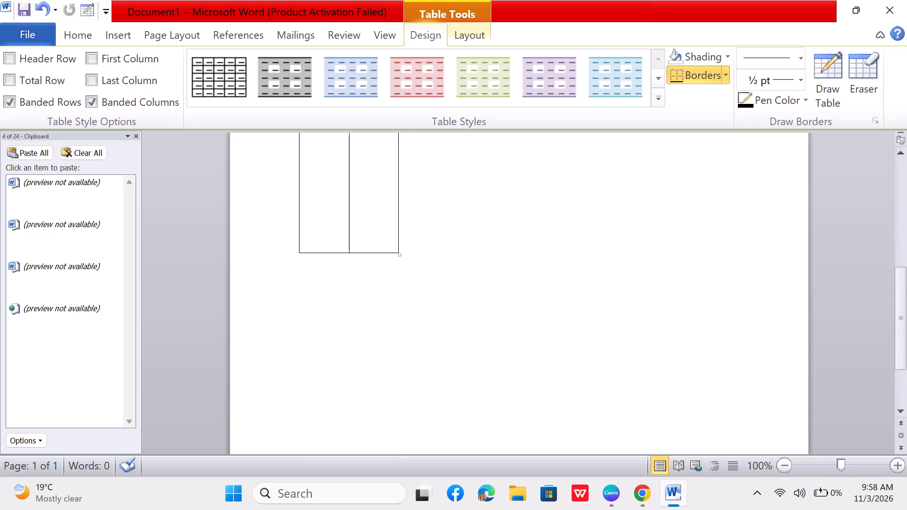
{"action": "scroll", "coordinate": [449, 250], "scroll_direction": "up", "scroll_amount": 10}
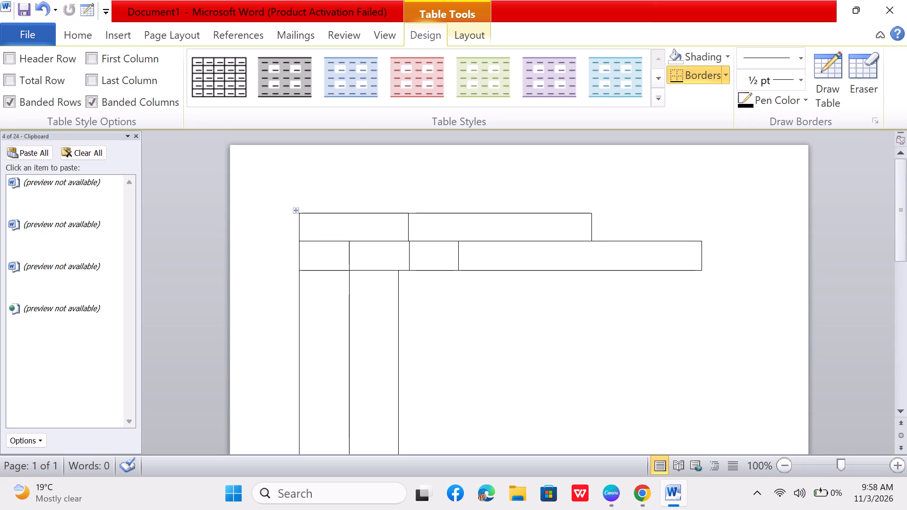
{"action": "right_click", "coordinate": [446, 241]}
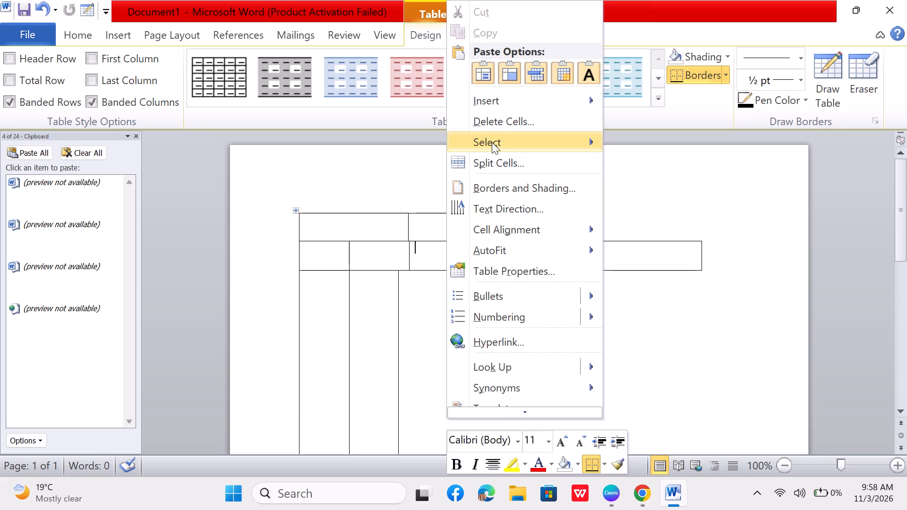
{"action": "left_click", "coordinate": [497, 122]}
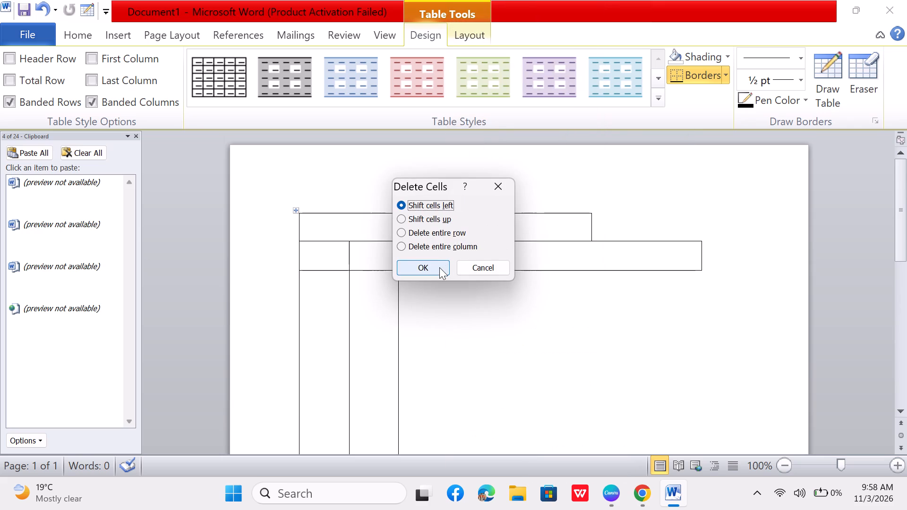
{"action": "left_click", "coordinate": [439, 267]}
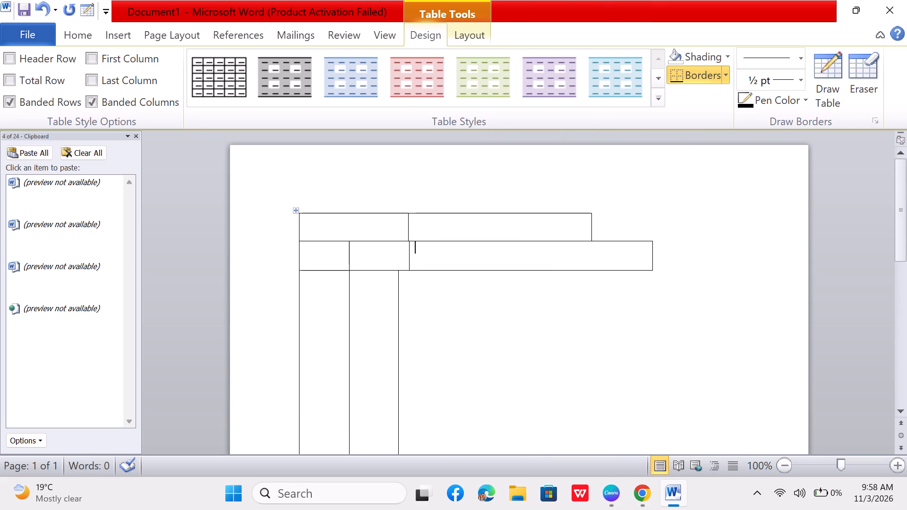
Delete the wide third cell of the second row using Delete Cells with the Shift cells left option.
{"action": "right_click", "coordinate": [409, 258]}
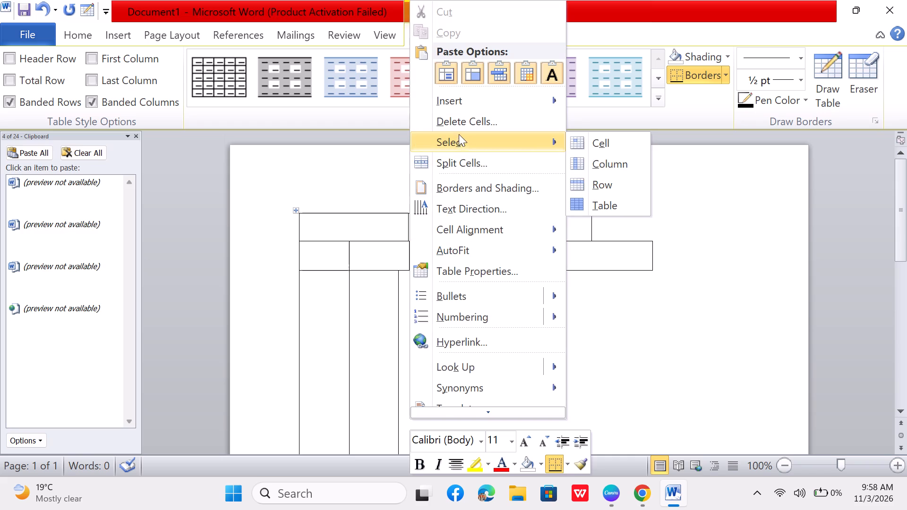
{"action": "left_click", "coordinate": [462, 118]}
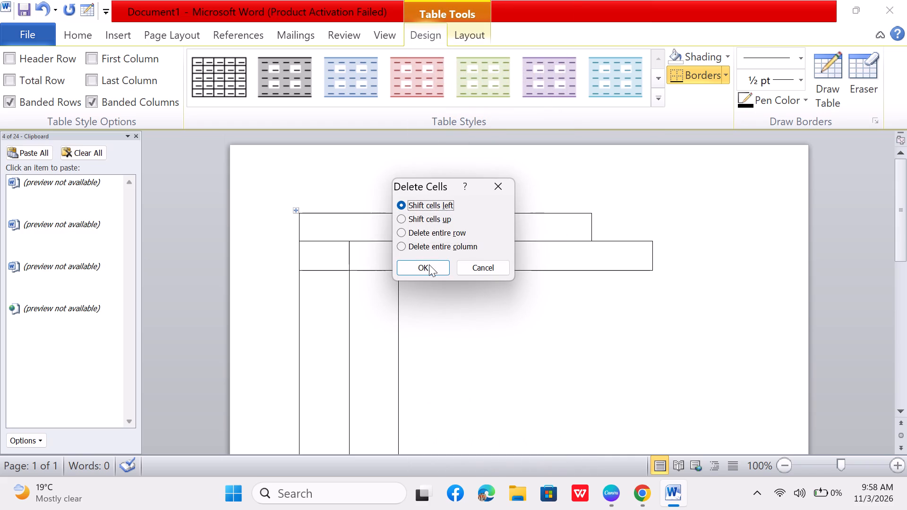
{"action": "left_click", "coordinate": [429, 264]}
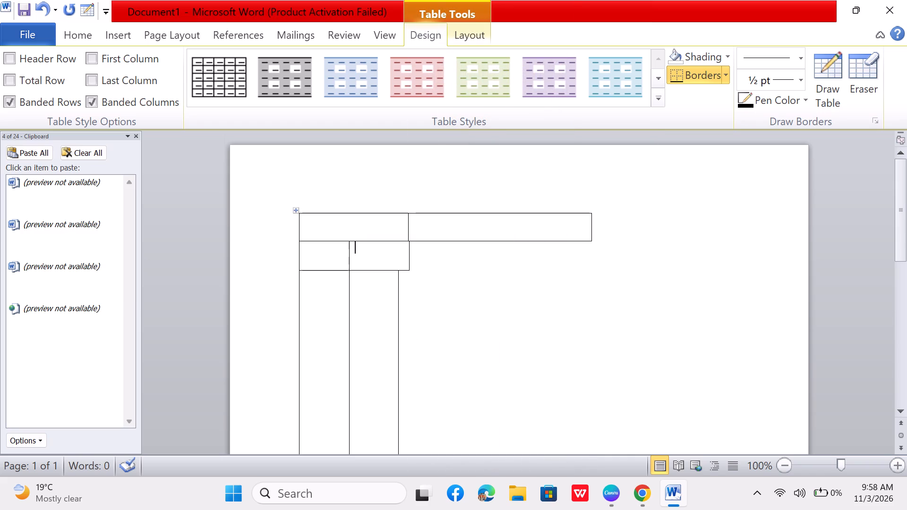
Delete the second tall cell in the third row using Delete Cells with the Shift cells left option.
{"action": "right_click_drag", "start_coordinate": [381, 220], "coordinate": [355, 333]}
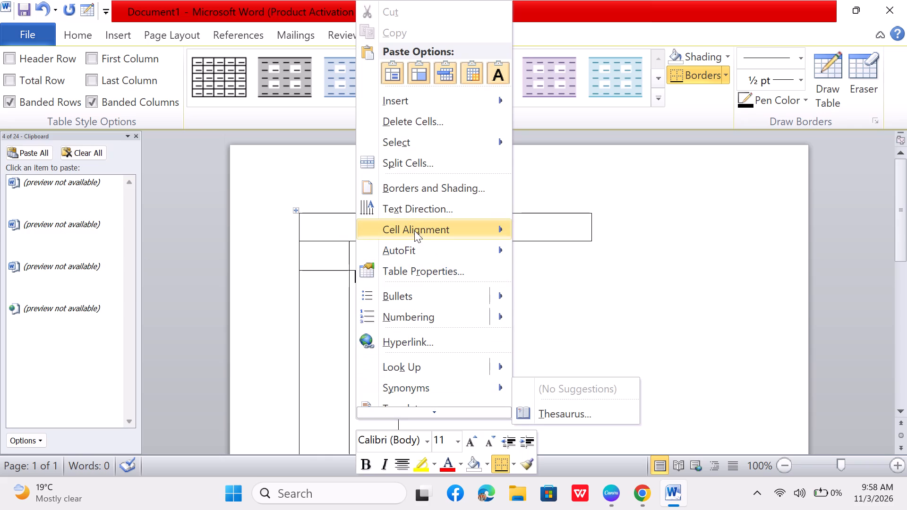
{"action": "left_click", "coordinate": [427, 125]}
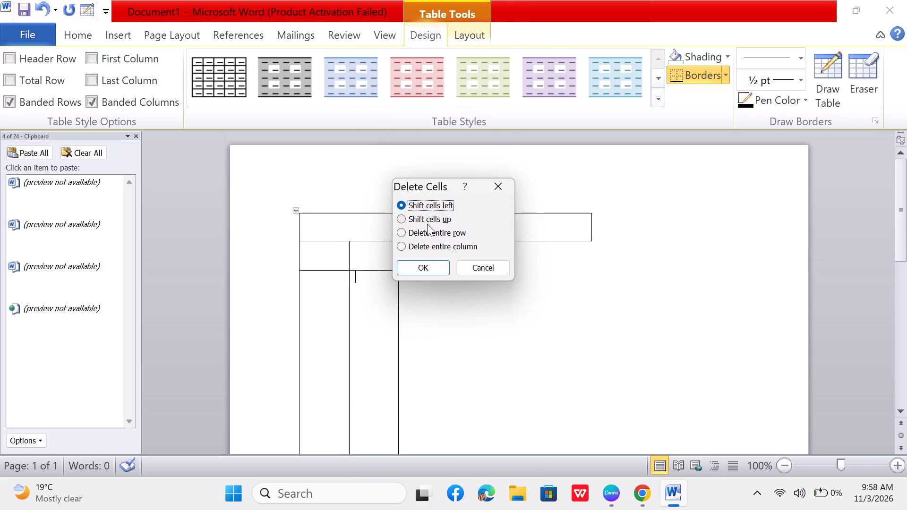
{"action": "left_click", "coordinate": [433, 269]}
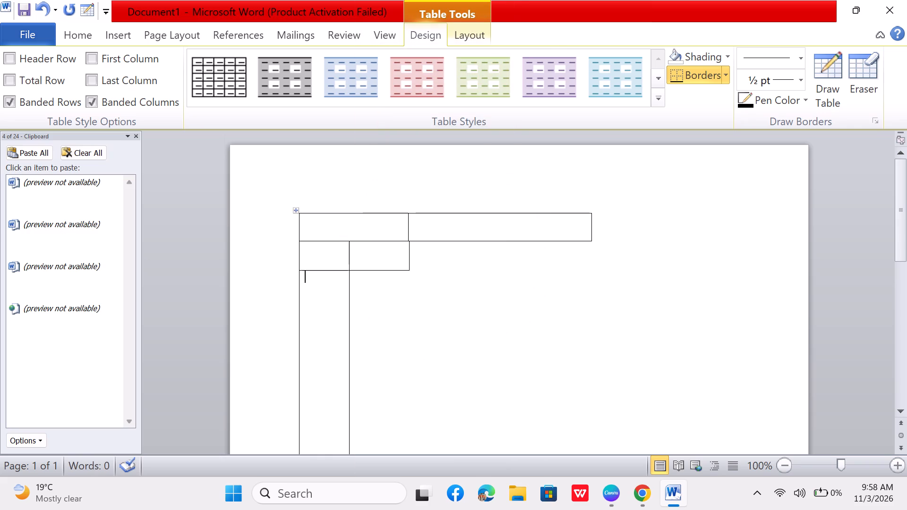
Cut all the remaining table cells, first those under the first header cell, finishing with the last top-row cell.
{"action": "left_click_drag", "start_coordinate": [300, 212], "coordinate": [349, 349]}
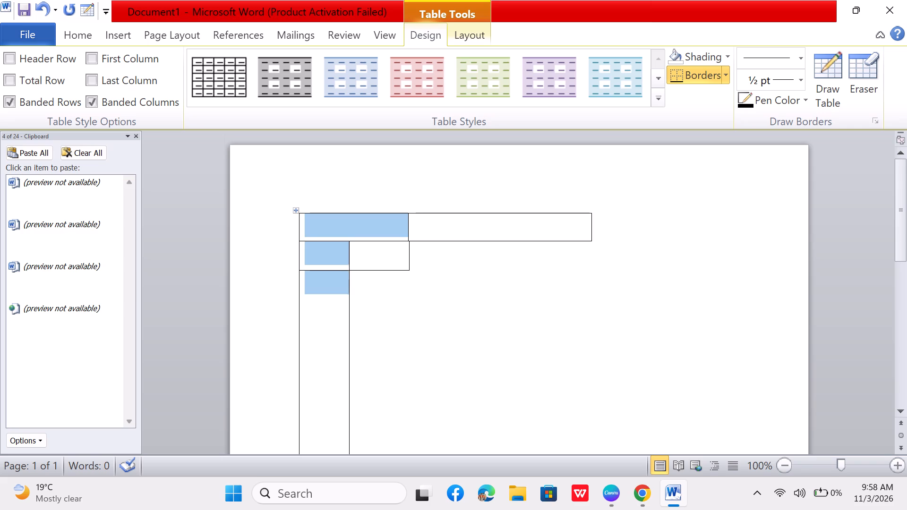
{"action": "left_click_drag", "start_coordinate": [349, 349], "coordinate": [348, 351]}
{"action": "right_click", "coordinate": [388, 233]}
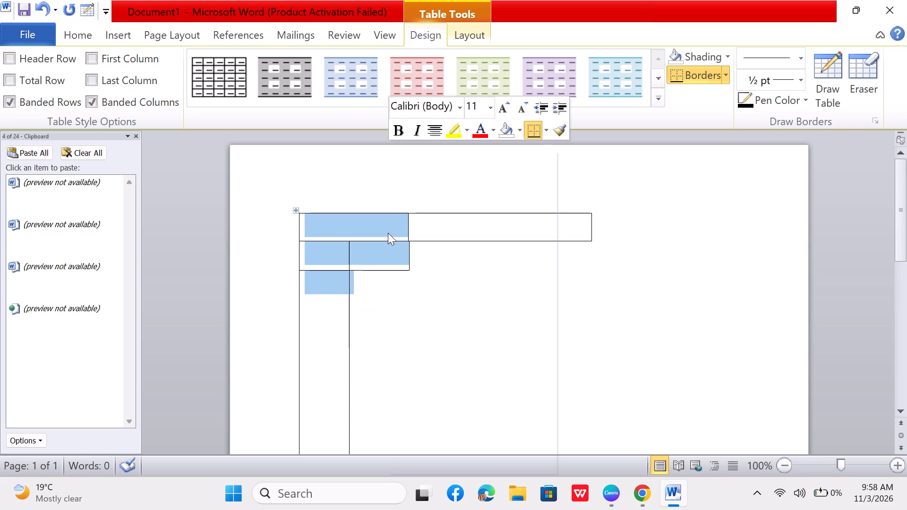
{"action": "left_click", "coordinate": [443, 164]}
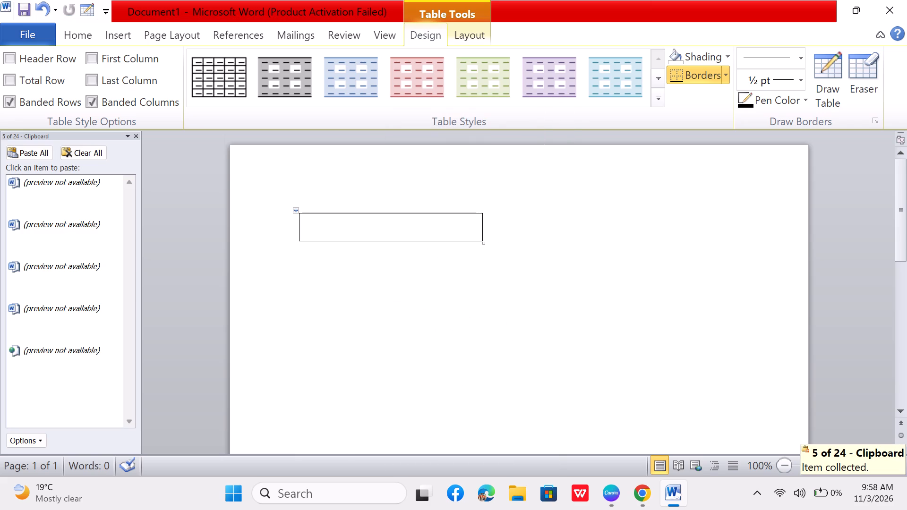
{"action": "left_click_drag", "start_coordinate": [300, 223], "coordinate": [308, 232]}
{"action": "right_click", "coordinate": [308, 232]}
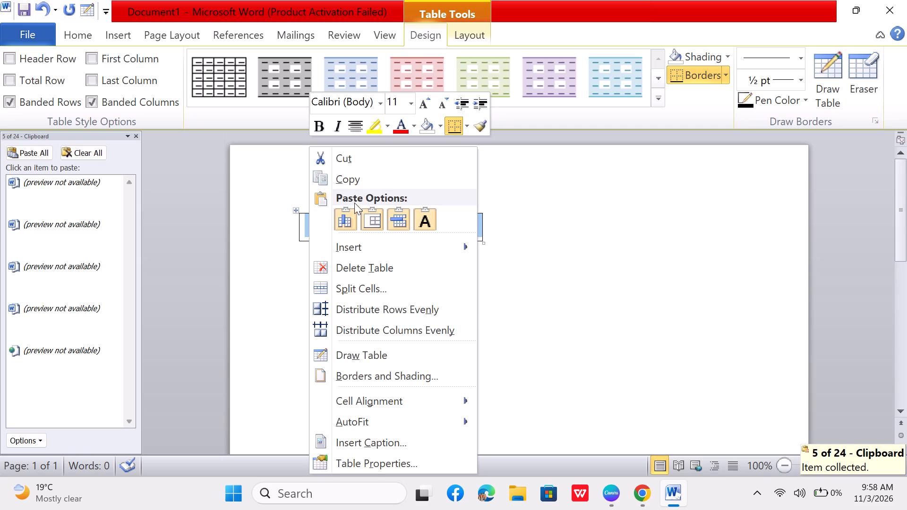
{"action": "left_click", "coordinate": [382, 157]}
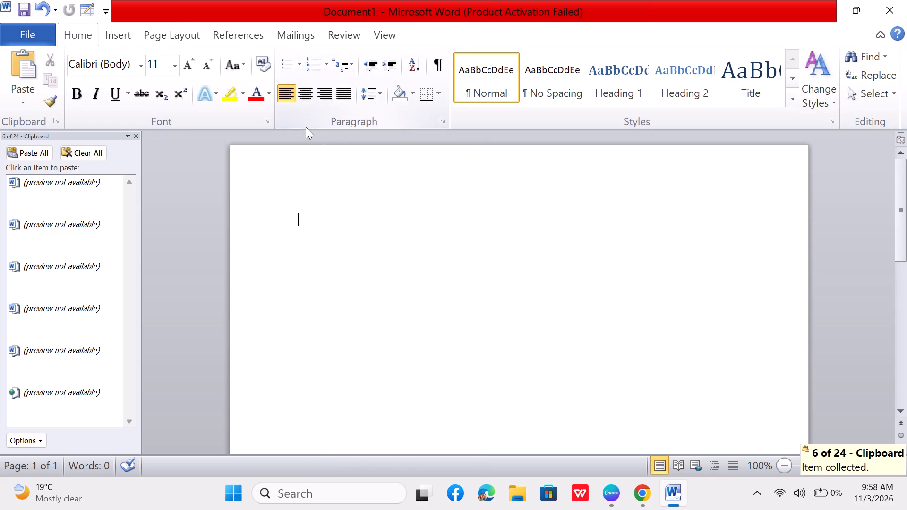
Draw a new table outline with Draw Table as a single wide, short row reaching into the right page margin.
{"action": "left_click", "coordinate": [125, 31]}
{"action": "left_click", "coordinate": [105, 70]}
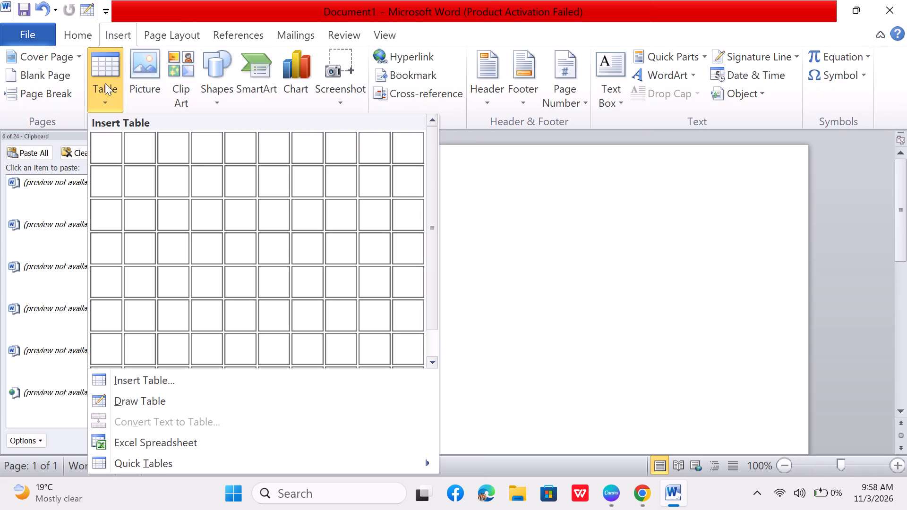
{"action": "left_click", "coordinate": [127, 403]}
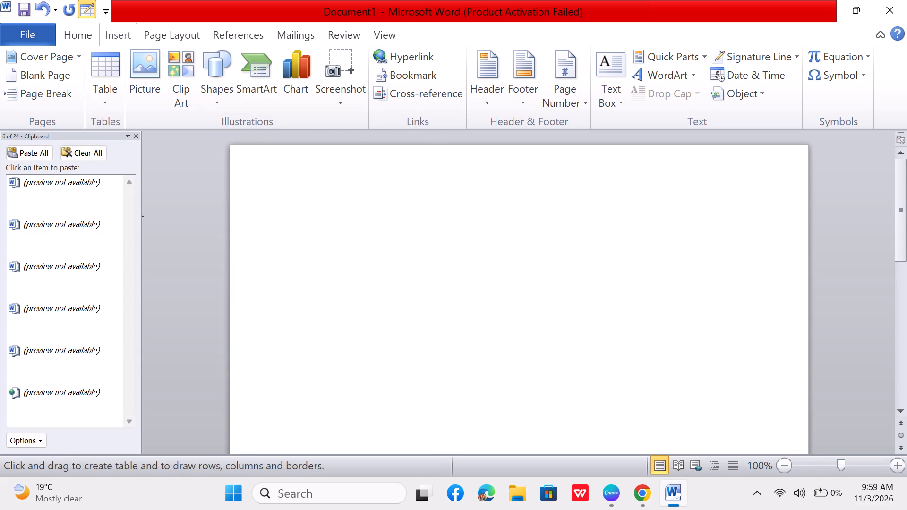
{"action": "left_click_drag", "start_coordinate": [297, 214], "coordinate": [379, 207]}
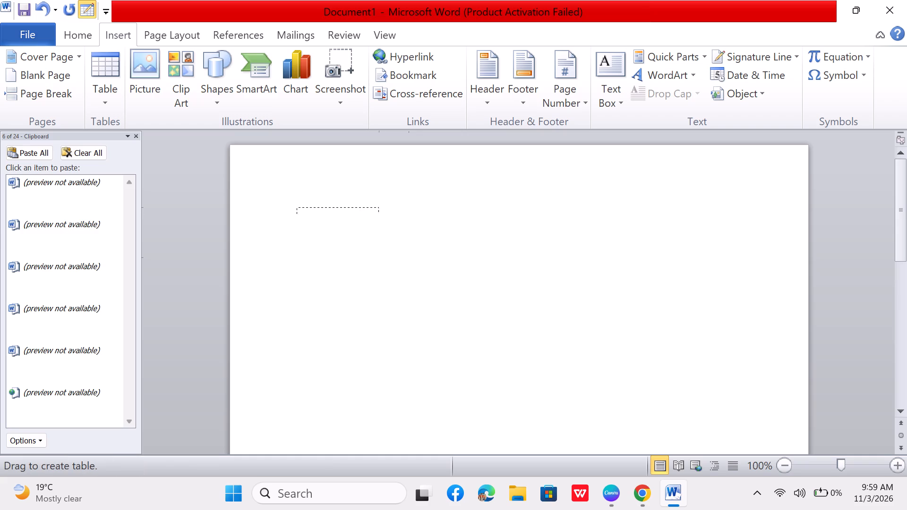
{"action": "left_click_drag", "start_coordinate": [379, 207], "coordinate": [703, 184]}
{"action": "left_click_drag", "start_coordinate": [703, 184], "coordinate": [783, 178]}
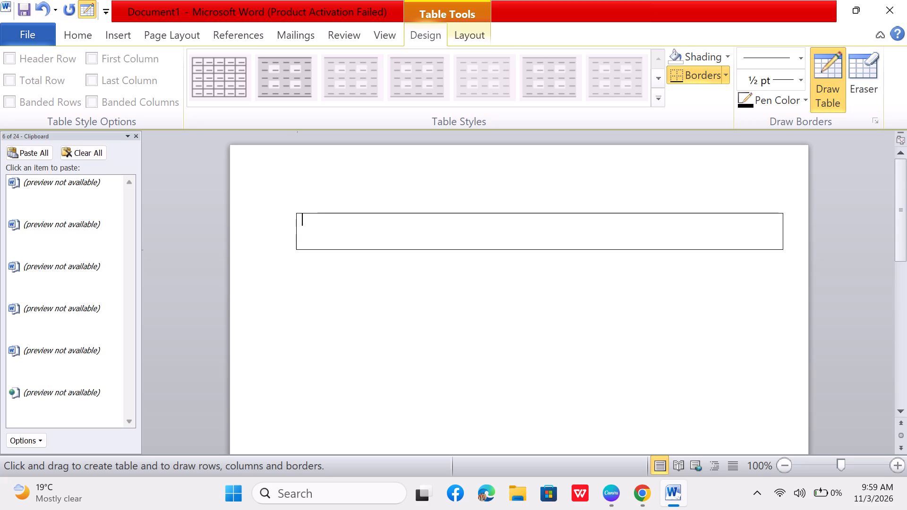
Draw a second row directly below the first, with about the same width and height.
{"action": "left_click_drag", "start_coordinate": [297, 250], "coordinate": [322, 299]}
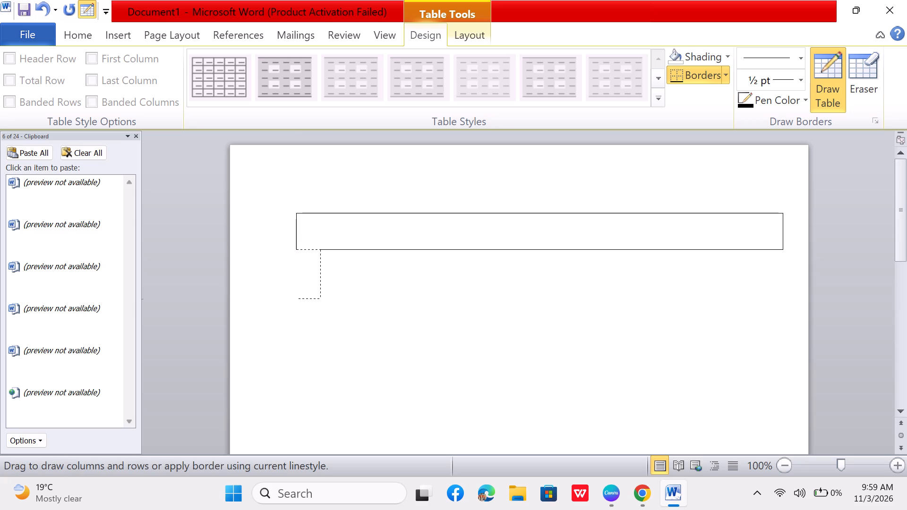
{"action": "left_click_drag", "start_coordinate": [322, 299], "coordinate": [751, 327]}
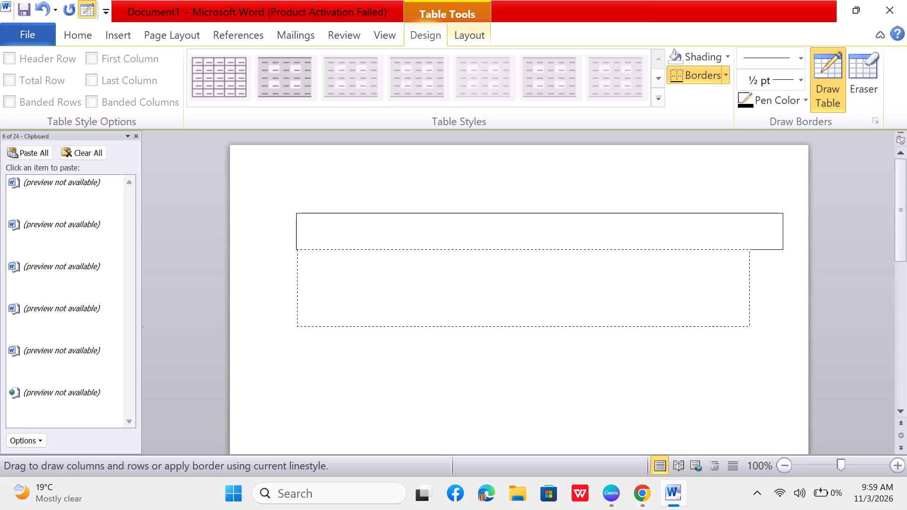
{"action": "left_click_drag", "start_coordinate": [751, 327], "coordinate": [782, 321]}
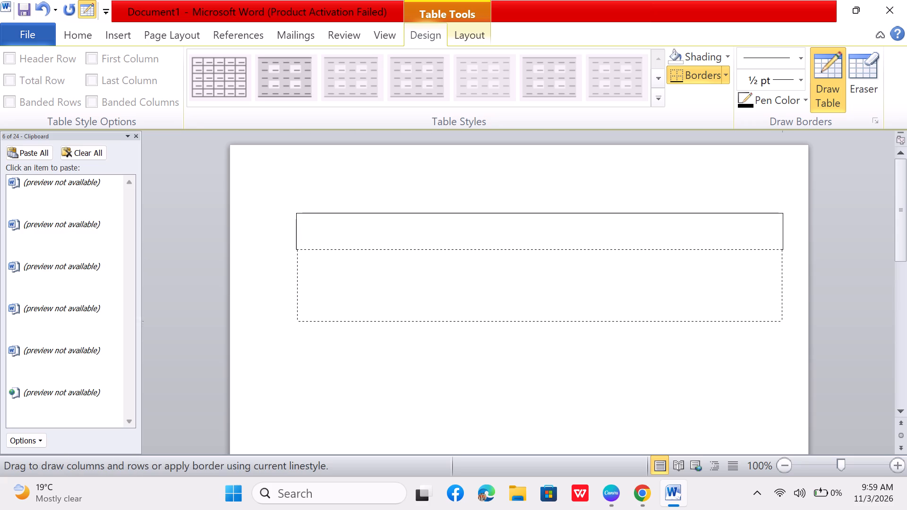
{"action": "left_click_drag", "start_coordinate": [782, 321], "coordinate": [787, 291]}
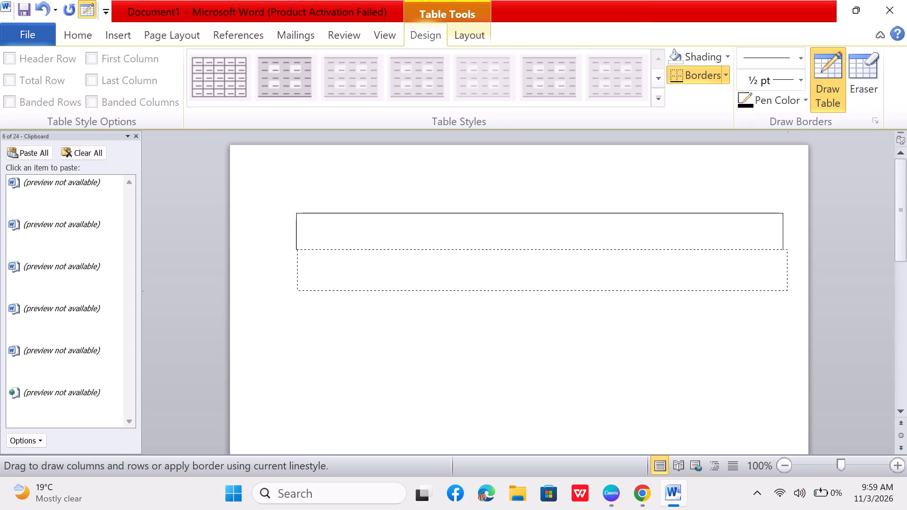
{"action": "left_click_drag", "start_coordinate": [787, 291], "coordinate": [785, 289]}
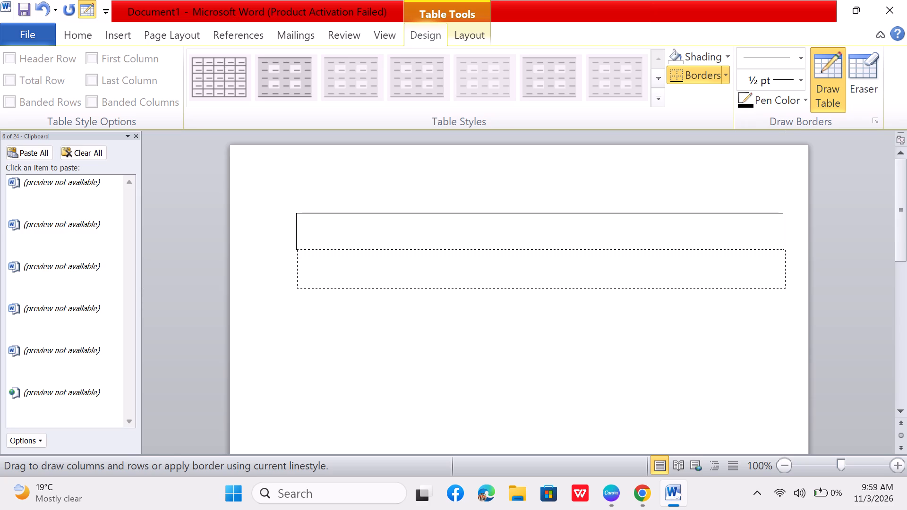
{"action": "left_click_drag", "start_coordinate": [785, 289], "coordinate": [784, 287]}
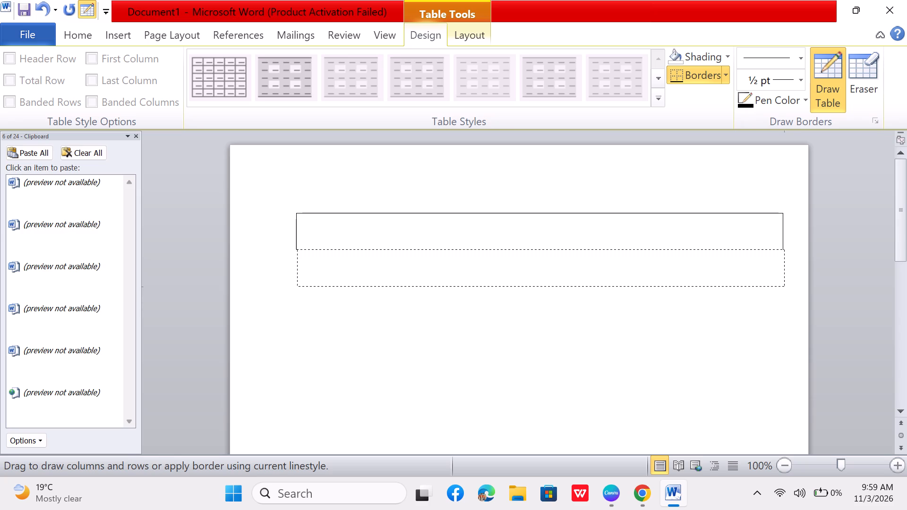
{"action": "left_click_drag", "start_coordinate": [784, 287], "coordinate": [784, 286]}
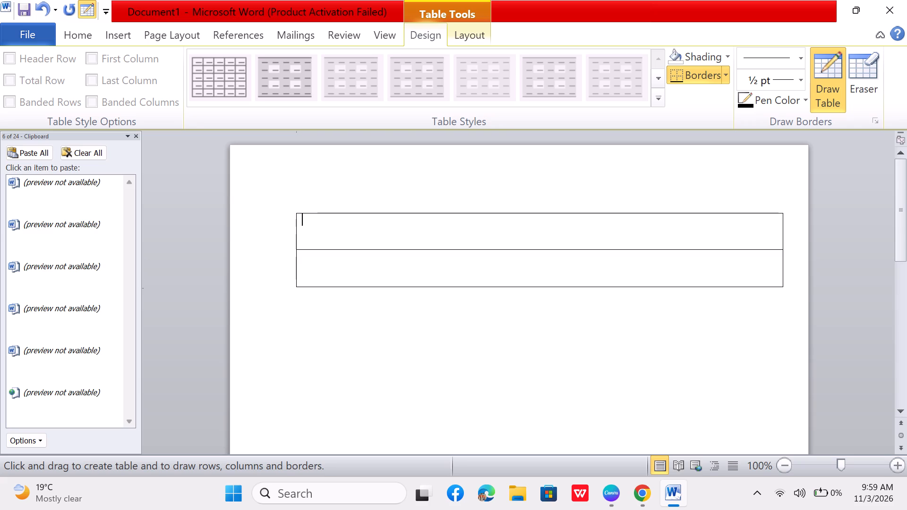
Draw a third row below the second one, slightly narrower and shorter than the two rows above.
{"action": "left_click_drag", "start_coordinate": [295, 286], "coordinate": [300, 329]}
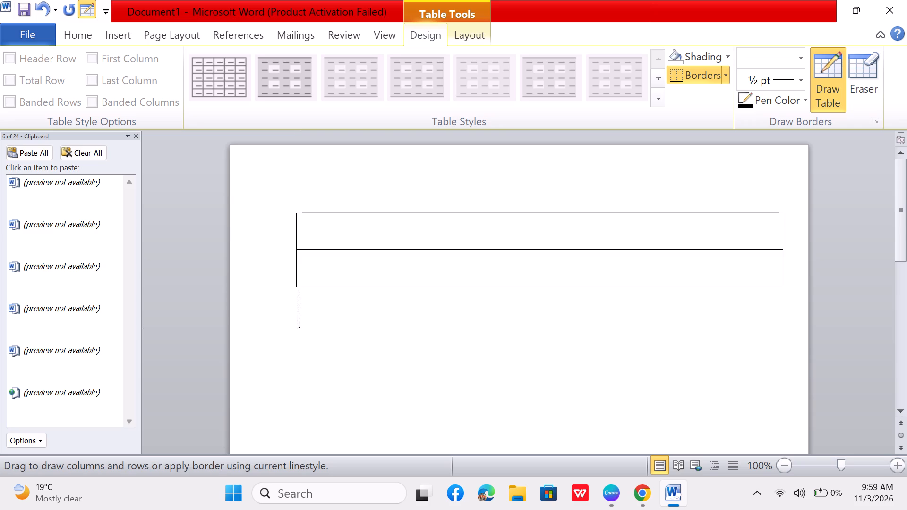
{"action": "left_click_drag", "start_coordinate": [300, 329], "coordinate": [565, 465]}
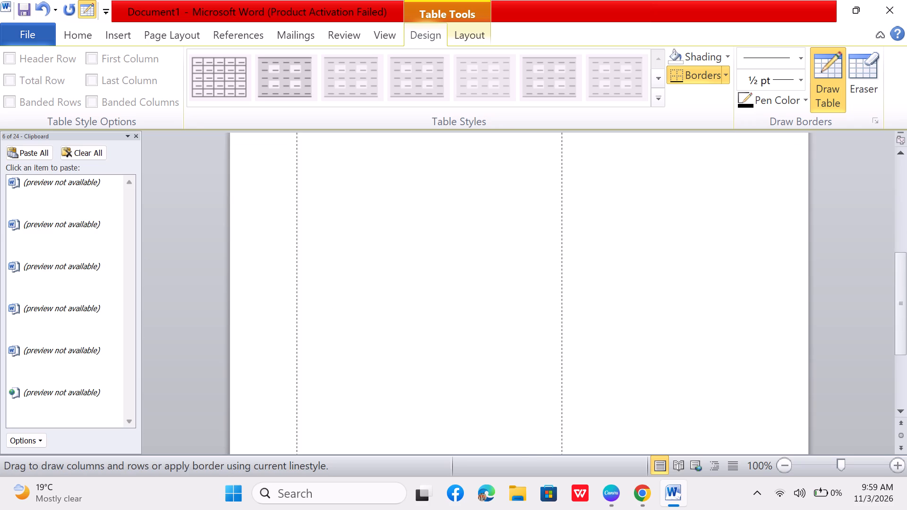
{"action": "left_click_drag", "start_coordinate": [565, 465], "coordinate": [775, 470]}
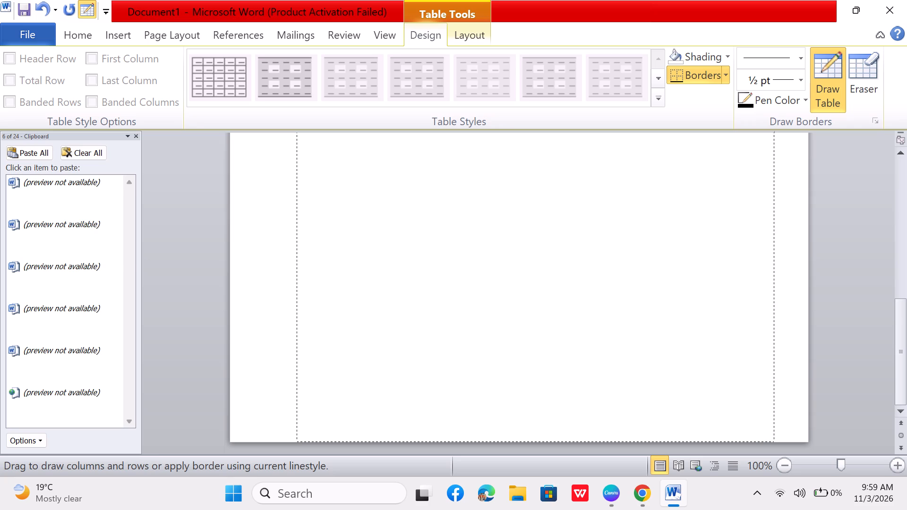
{"action": "left_click_drag", "start_coordinate": [775, 470], "coordinate": [737, 445]}
{"action": "left_click_drag", "start_coordinate": [737, 445], "coordinate": [740, 439]}
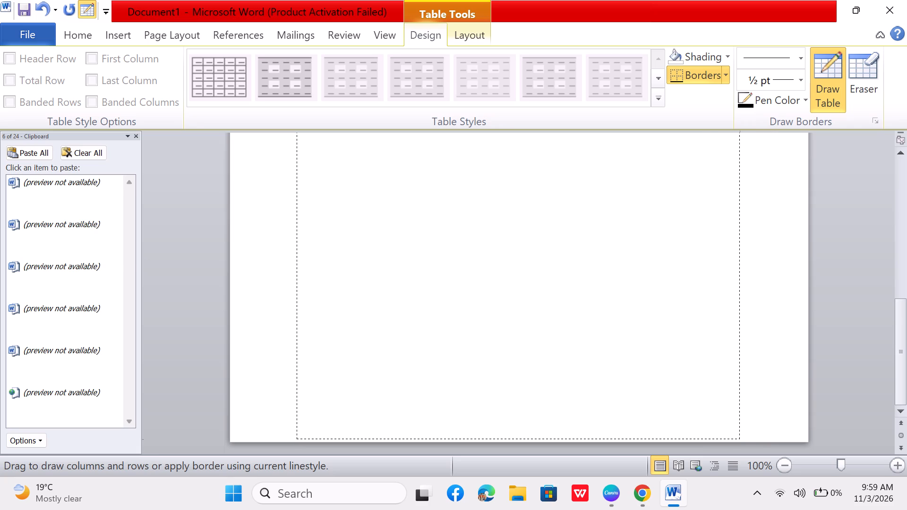
{"action": "left_click_drag", "start_coordinate": [740, 439], "coordinate": [746, 213]}
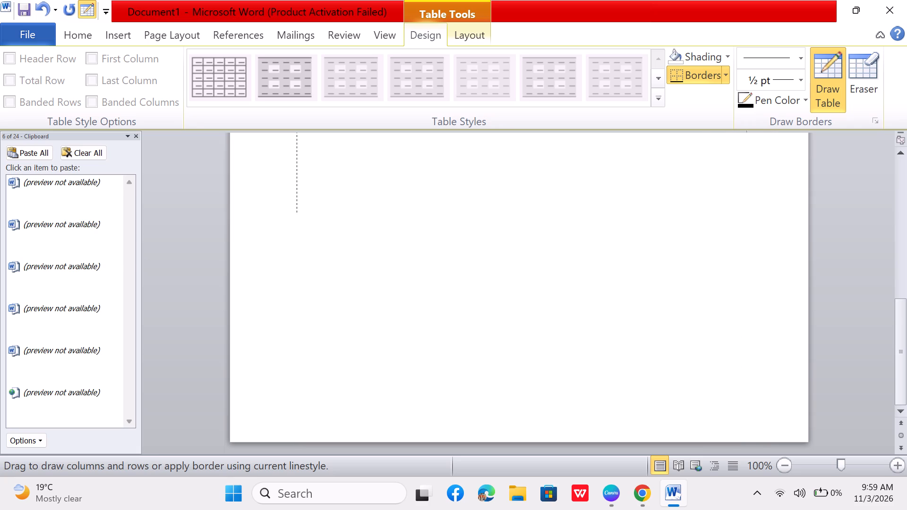
{"action": "left_click_drag", "start_coordinate": [746, 213], "coordinate": [722, 127]}
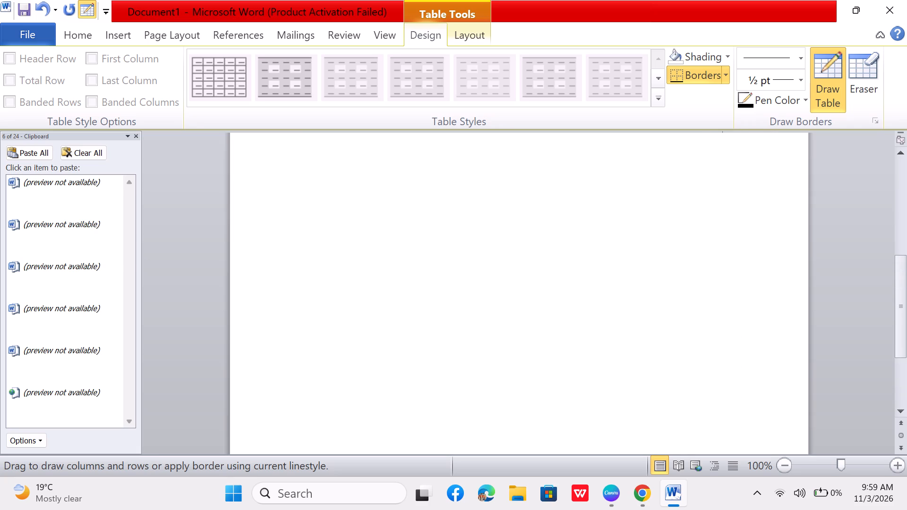
{"action": "left_click_drag", "start_coordinate": [722, 127], "coordinate": [713, 155]}
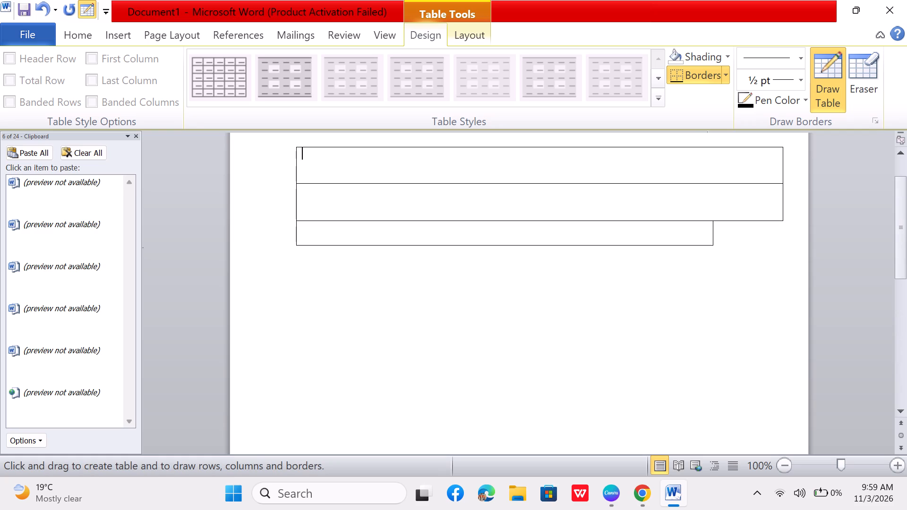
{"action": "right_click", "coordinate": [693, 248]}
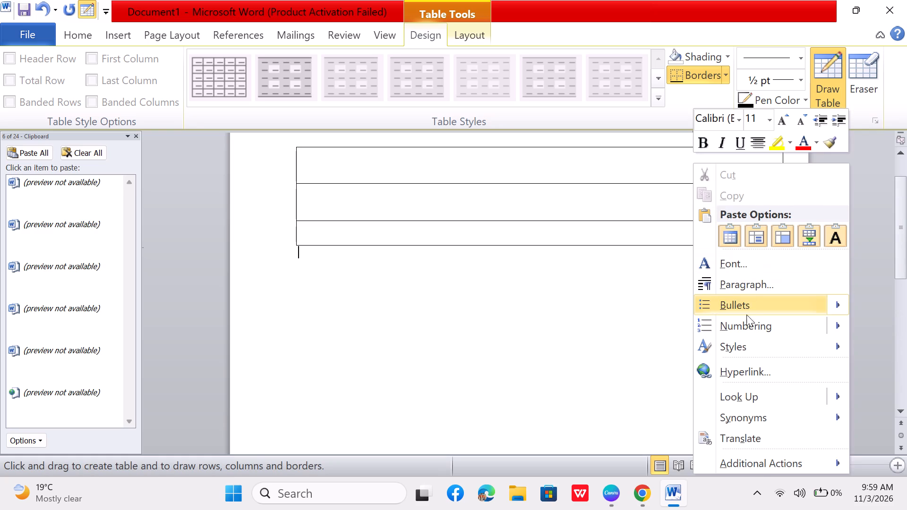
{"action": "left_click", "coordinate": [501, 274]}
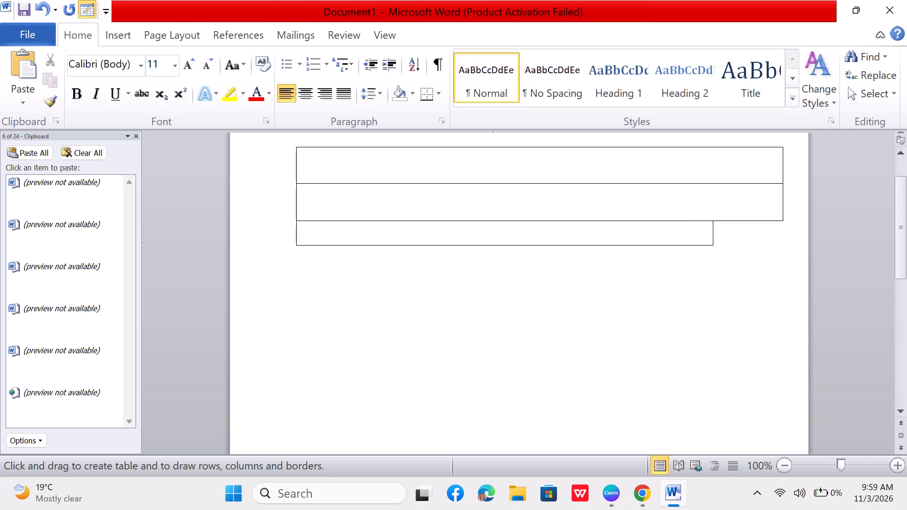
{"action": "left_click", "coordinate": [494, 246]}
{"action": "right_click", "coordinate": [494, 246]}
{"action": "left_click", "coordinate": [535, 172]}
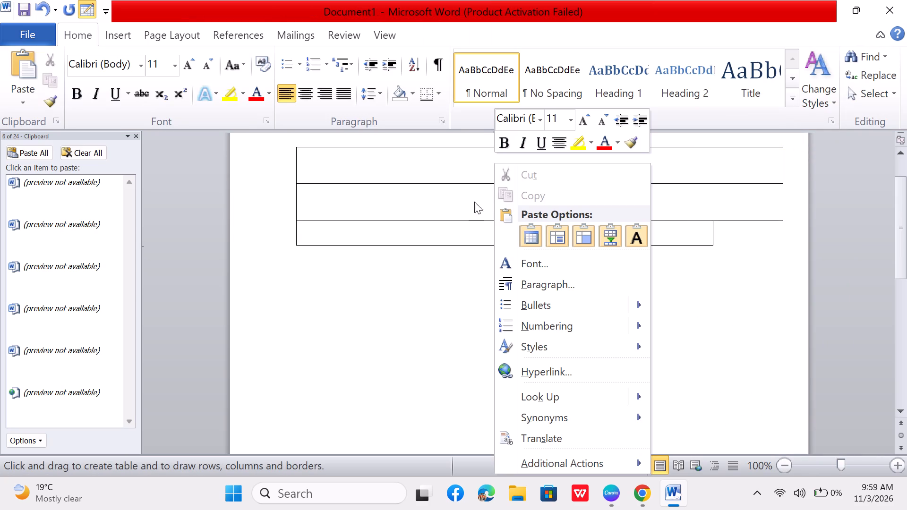
Cut the narrower third row from the bottom of the drawn table.
{"action": "left_click_drag", "start_coordinate": [296, 230], "coordinate": [325, 239]}
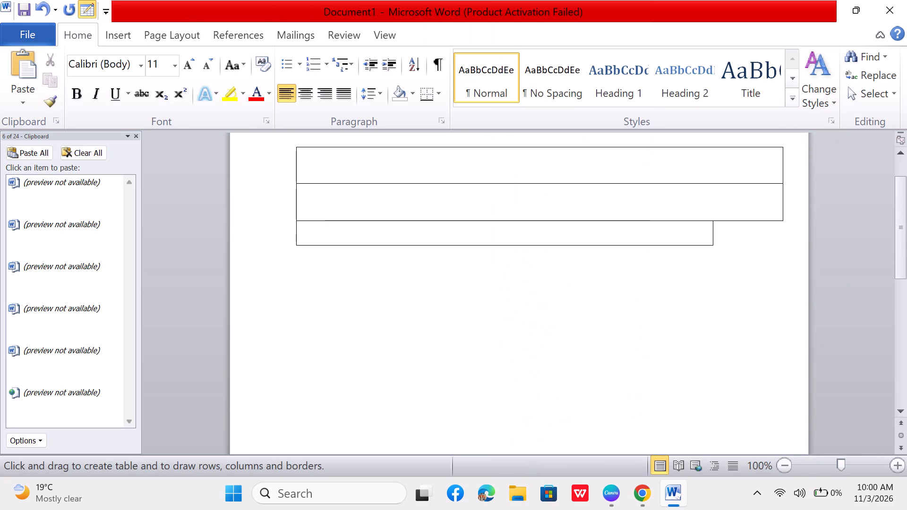
{"action": "left_click_drag", "start_coordinate": [325, 239], "coordinate": [349, 245]}
{"action": "right_click_drag", "start_coordinate": [295, 229], "coordinate": [323, 244]}
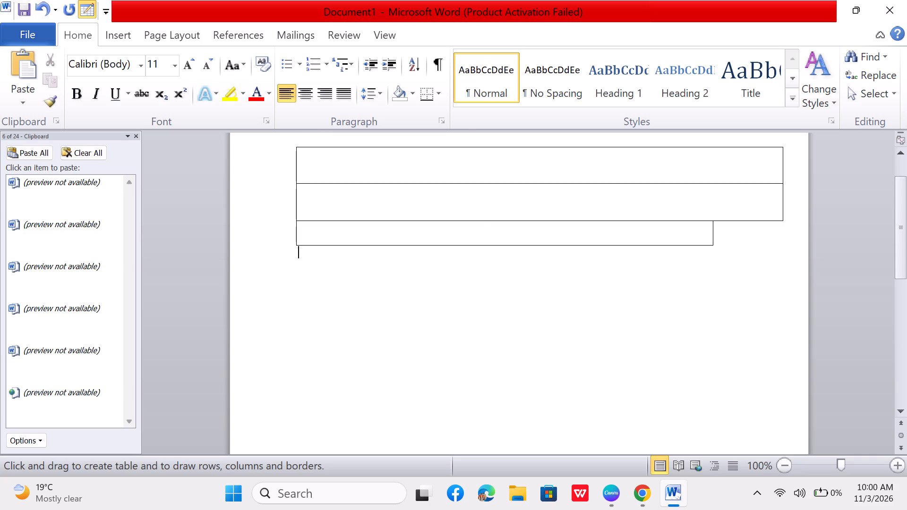
{"action": "right_click_drag", "start_coordinate": [323, 244], "coordinate": [324, 245]}
{"action": "left_click", "coordinate": [309, 258]}
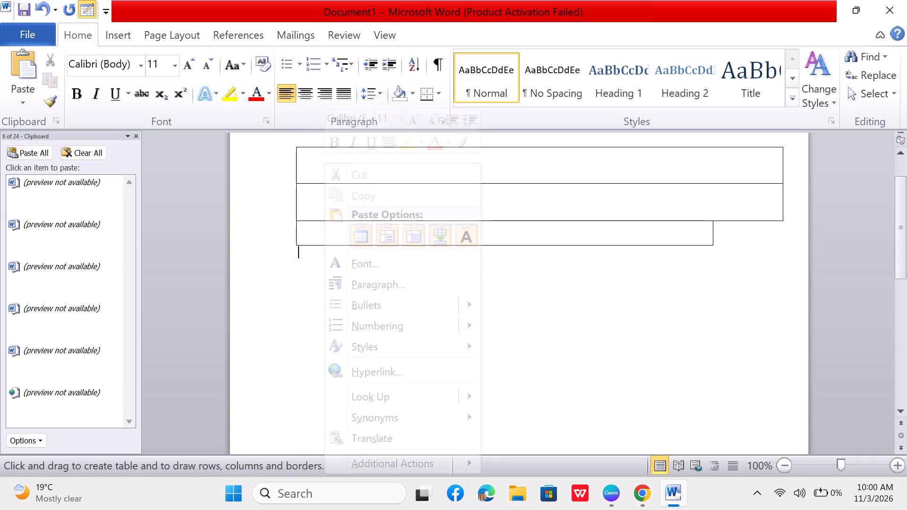
{"action": "left_click", "coordinate": [294, 234]}
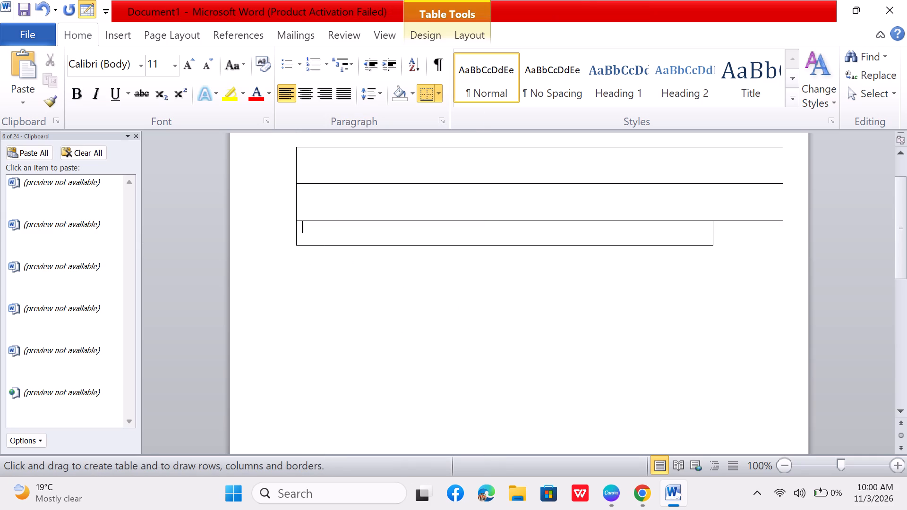
{"action": "left_click", "coordinate": [322, 243]}
{"action": "double_click", "coordinate": [322, 244]}
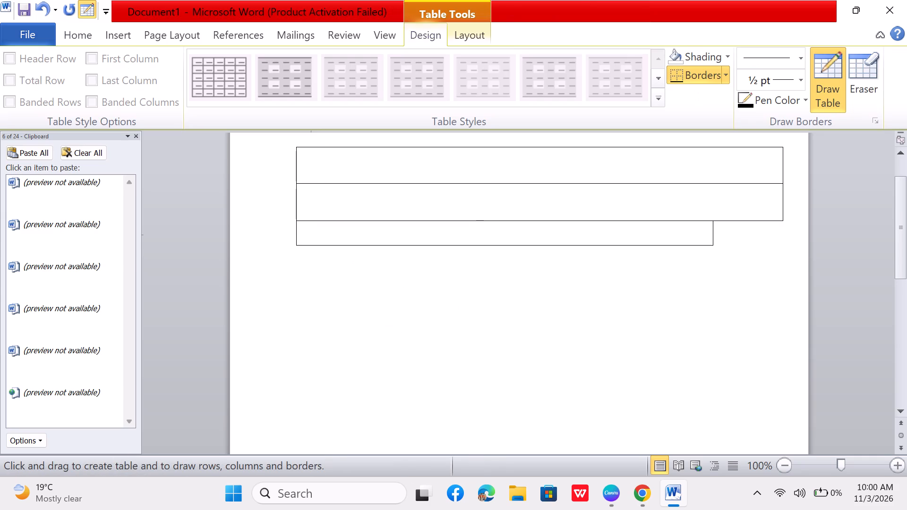
{"action": "left_click_drag", "start_coordinate": [296, 235], "coordinate": [298, 242]}
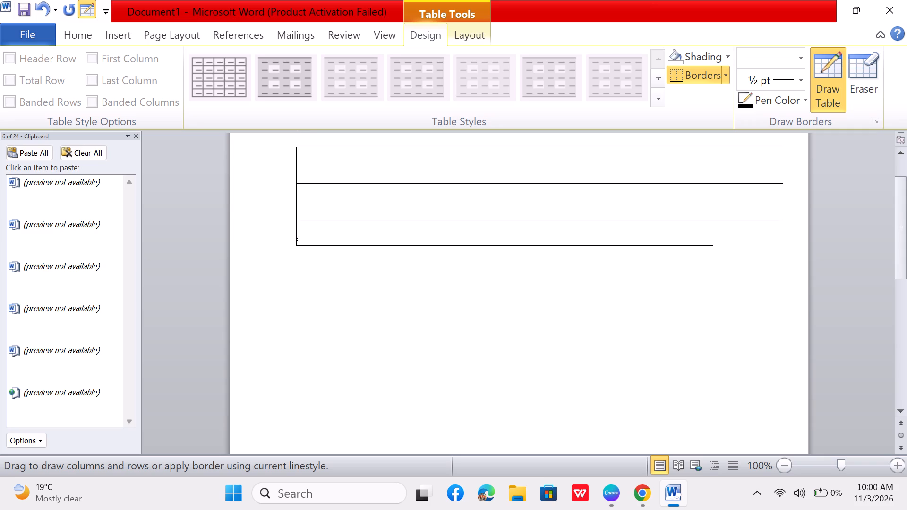
{"action": "left_click_drag", "start_coordinate": [298, 242], "coordinate": [297, 242]}
{"action": "right_click", "coordinate": [292, 239]}
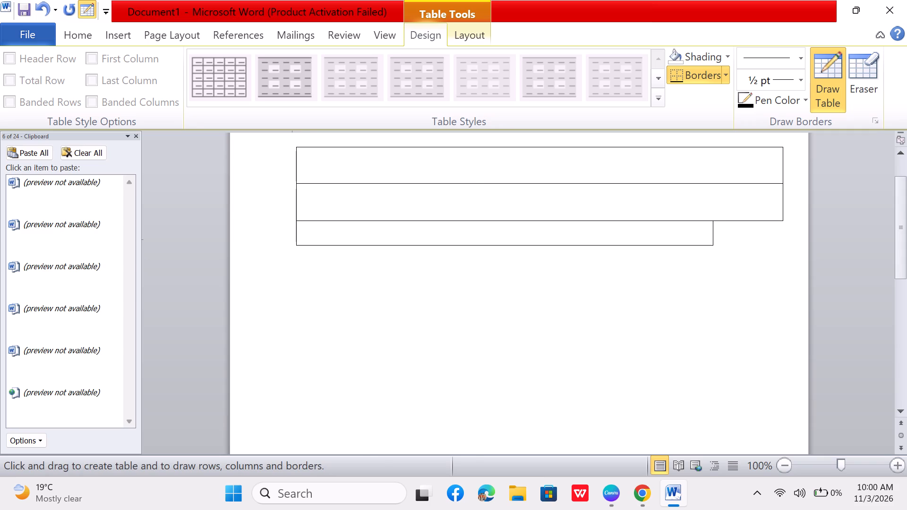
{"action": "left_click", "coordinate": [334, 161]}
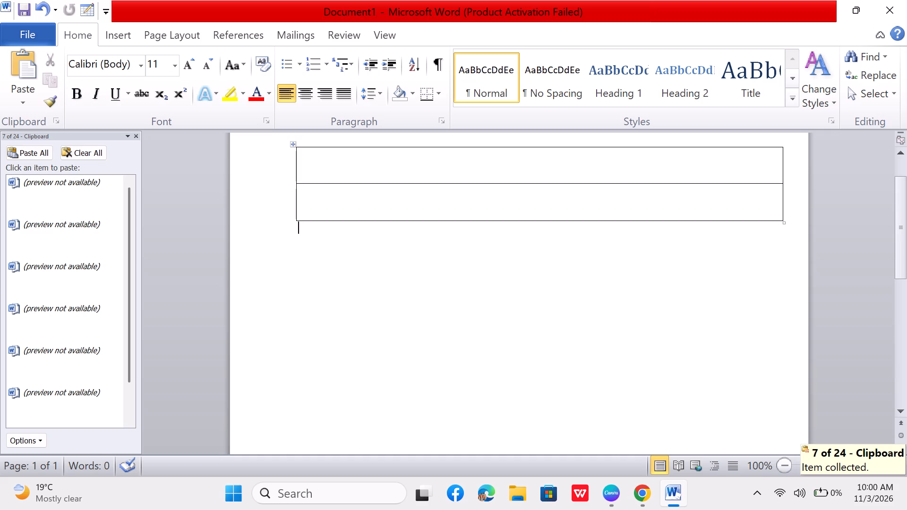
Draw a tall body row with Draw Table directly below the two header rows, matching their full width and reaching near the visible page bottom.
{"action": "left_click", "coordinate": [121, 30]}
{"action": "left_click", "coordinate": [109, 66]}
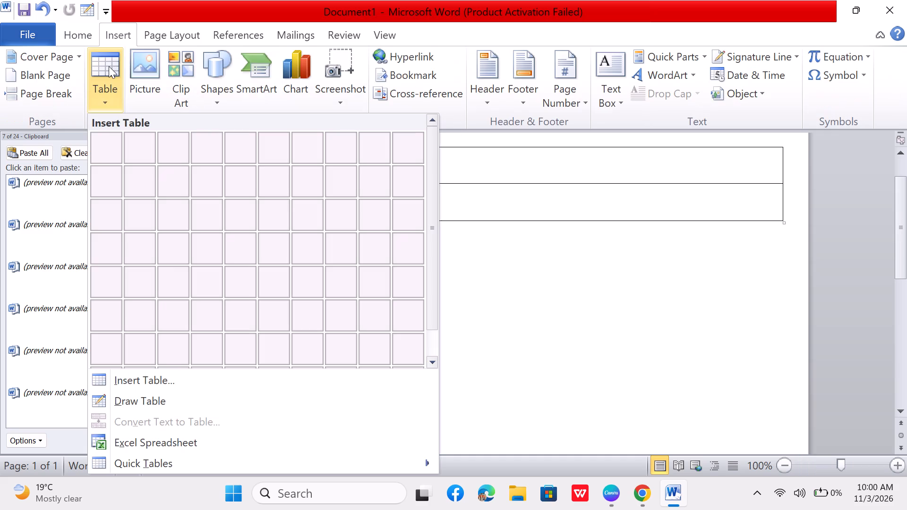
{"action": "left_click", "coordinate": [152, 401]}
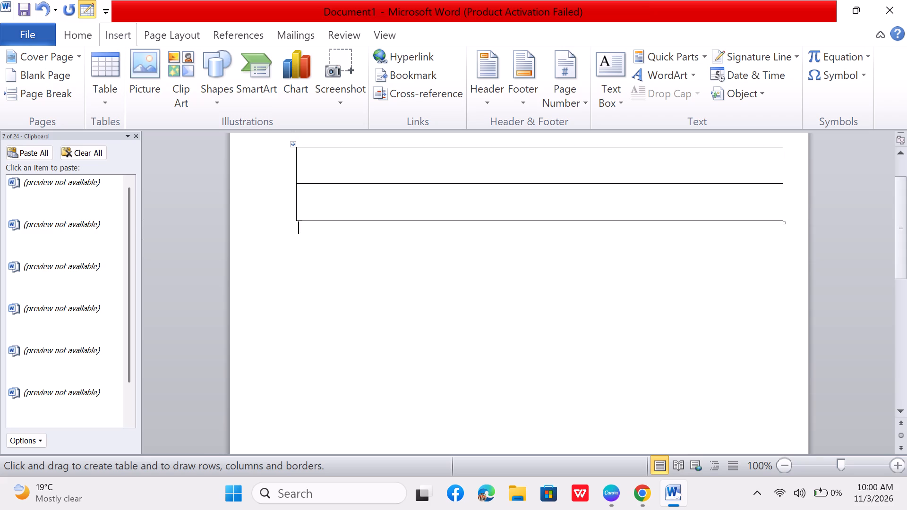
{"action": "left_click_drag", "start_coordinate": [298, 222], "coordinate": [659, 280]}
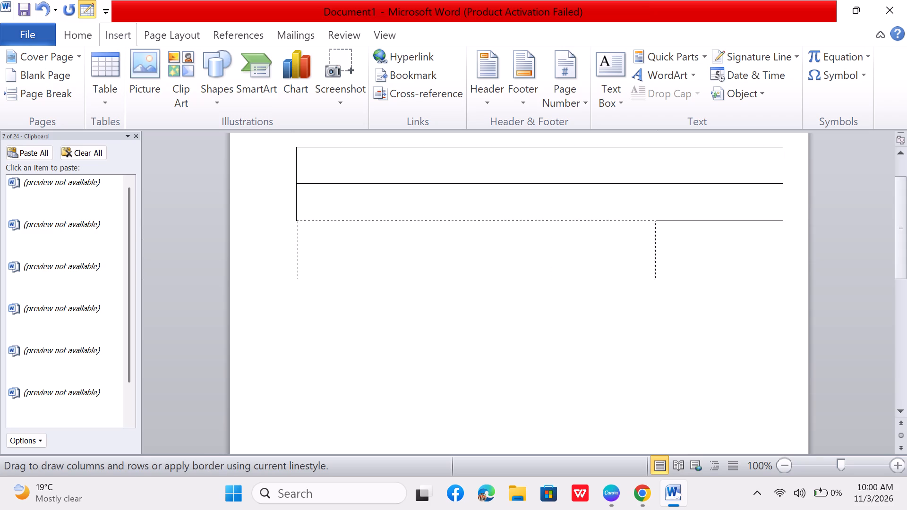
{"action": "left_click_drag", "start_coordinate": [659, 280], "coordinate": [784, 297]}
{"action": "left_click_drag", "start_coordinate": [784, 297], "coordinate": [779, 327]}
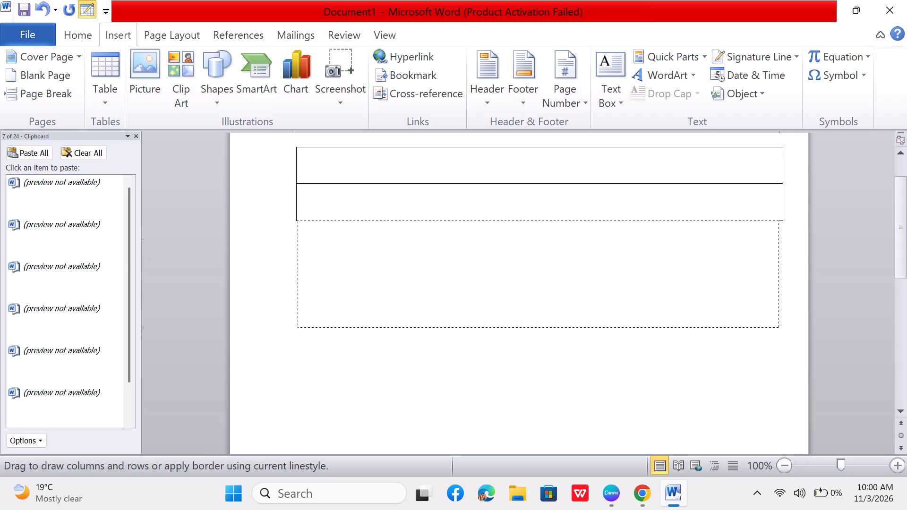
{"action": "left_click_drag", "start_coordinate": [779, 327], "coordinate": [784, 382]}
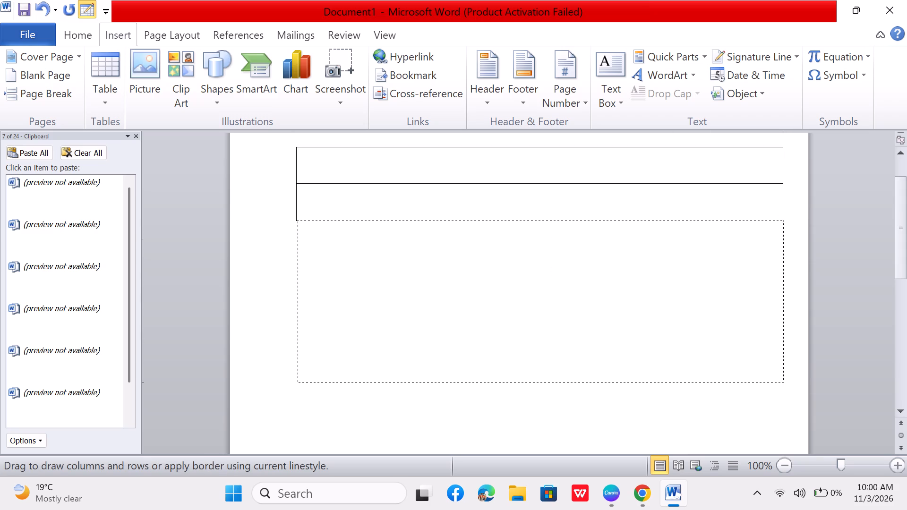
{"action": "left_click_drag", "start_coordinate": [784, 382], "coordinate": [786, 423]}
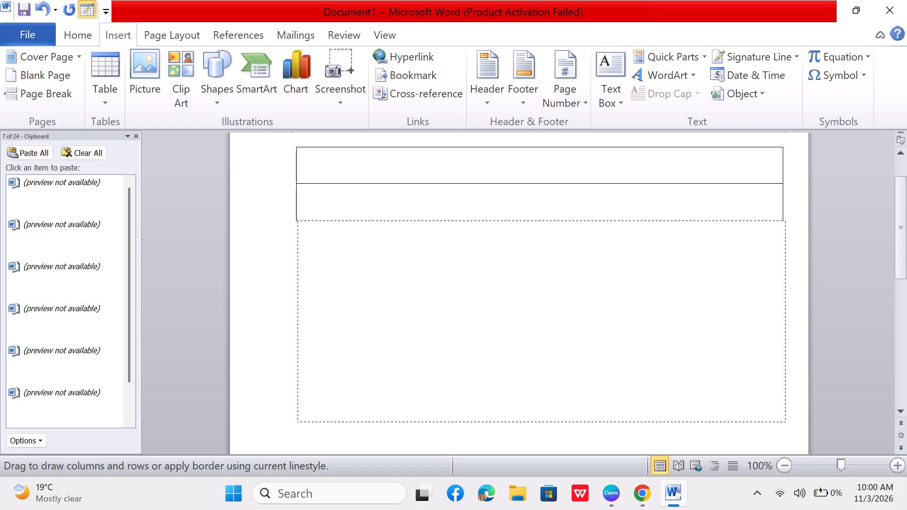
{"action": "left_click_drag", "start_coordinate": [786, 423], "coordinate": [786, 450]}
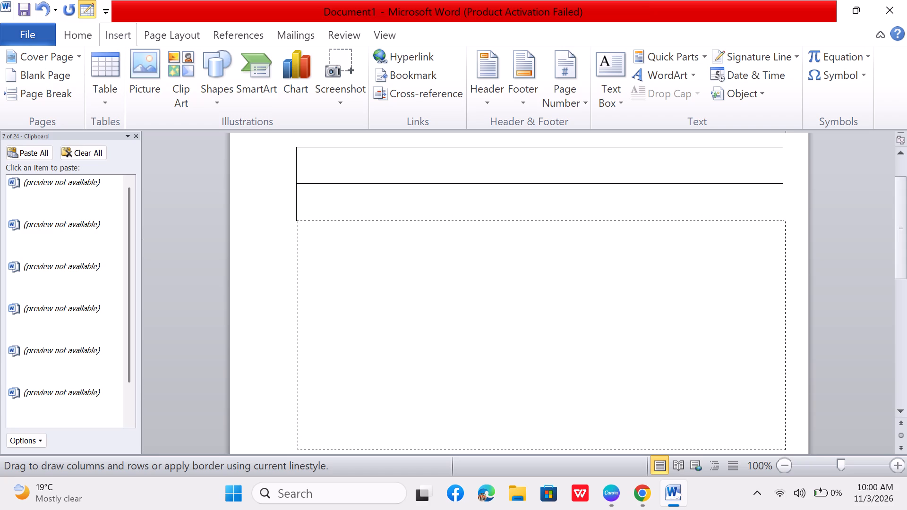
{"action": "left_click_drag", "start_coordinate": [786, 450], "coordinate": [781, 447]}
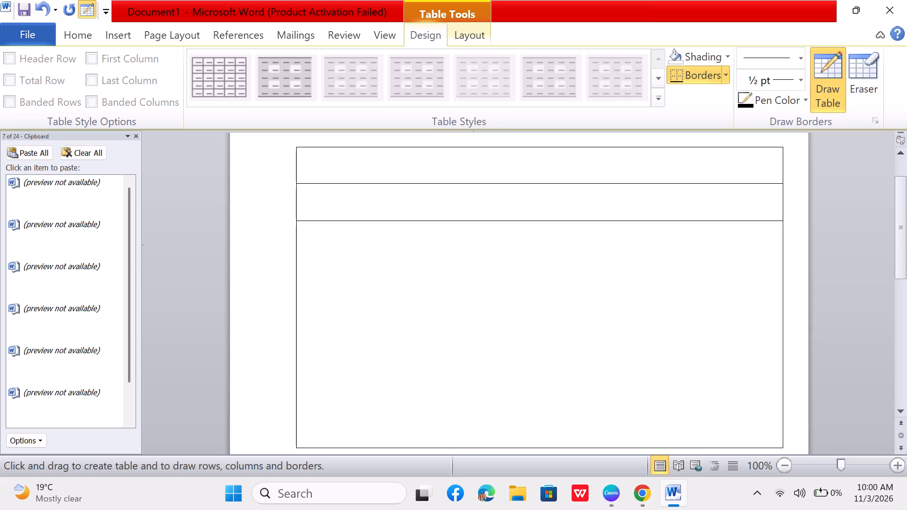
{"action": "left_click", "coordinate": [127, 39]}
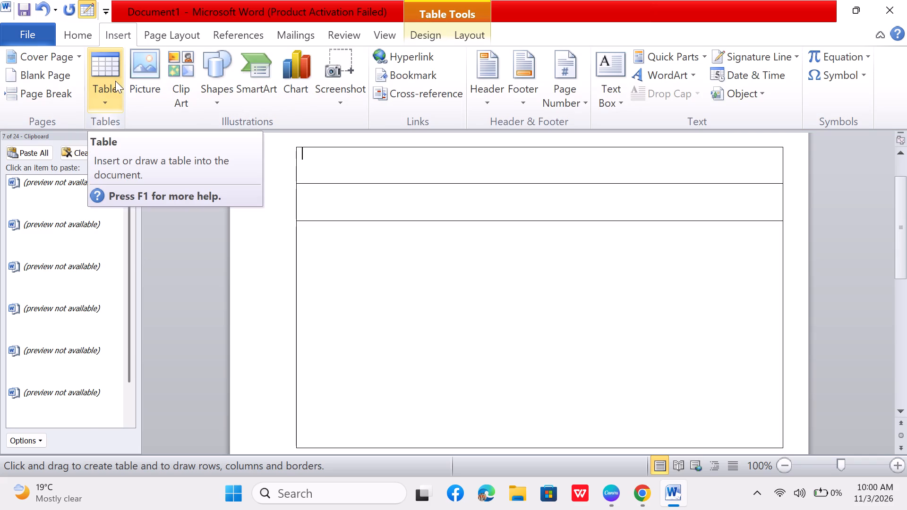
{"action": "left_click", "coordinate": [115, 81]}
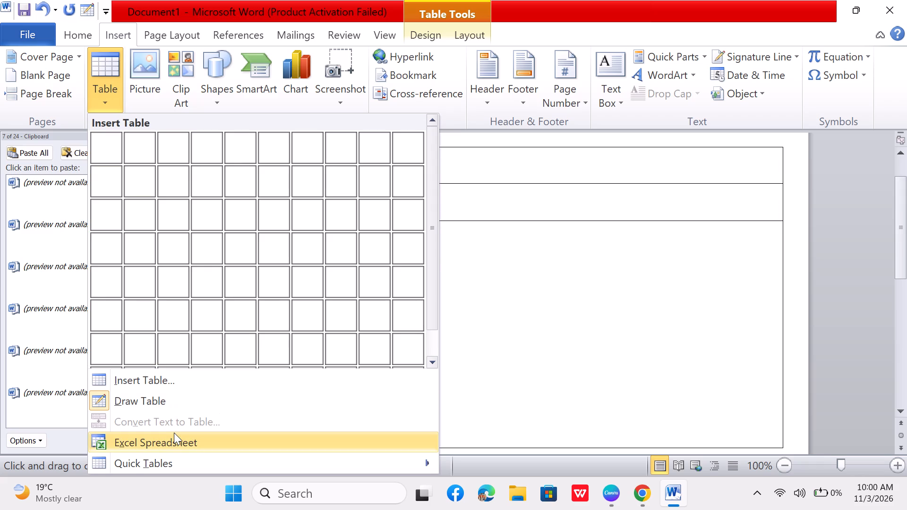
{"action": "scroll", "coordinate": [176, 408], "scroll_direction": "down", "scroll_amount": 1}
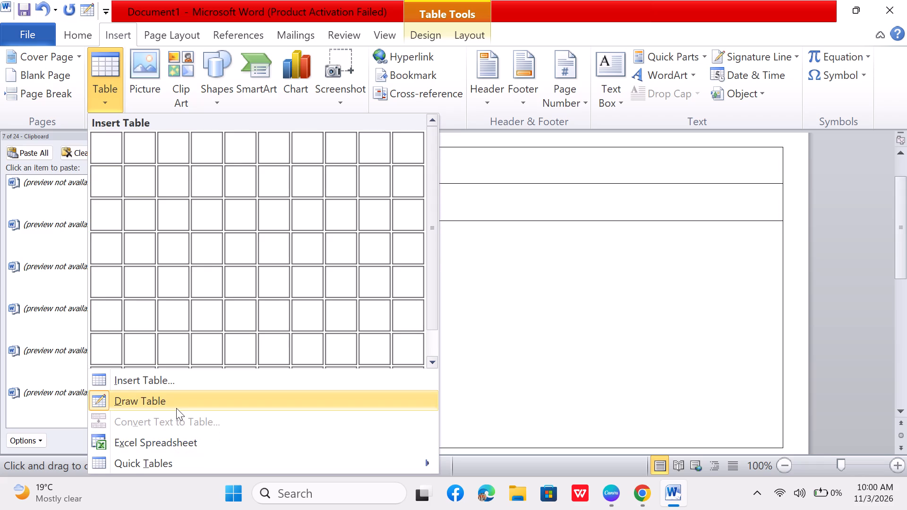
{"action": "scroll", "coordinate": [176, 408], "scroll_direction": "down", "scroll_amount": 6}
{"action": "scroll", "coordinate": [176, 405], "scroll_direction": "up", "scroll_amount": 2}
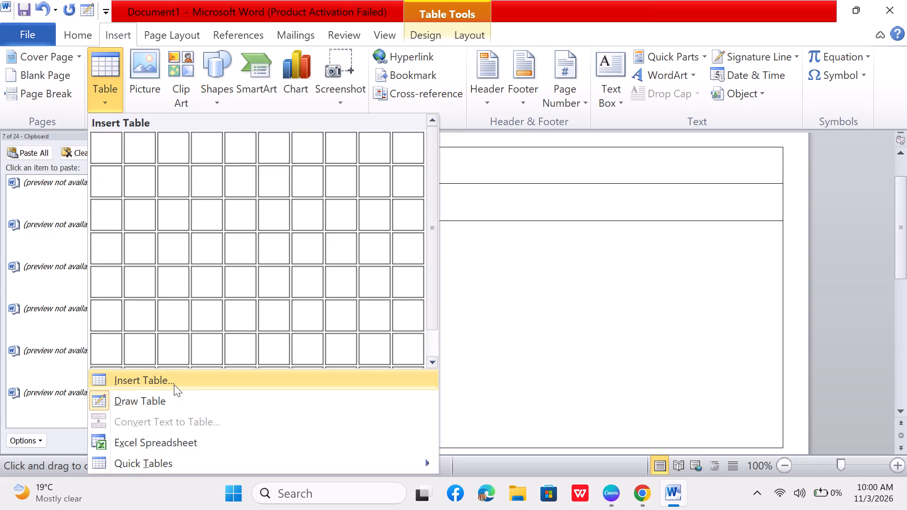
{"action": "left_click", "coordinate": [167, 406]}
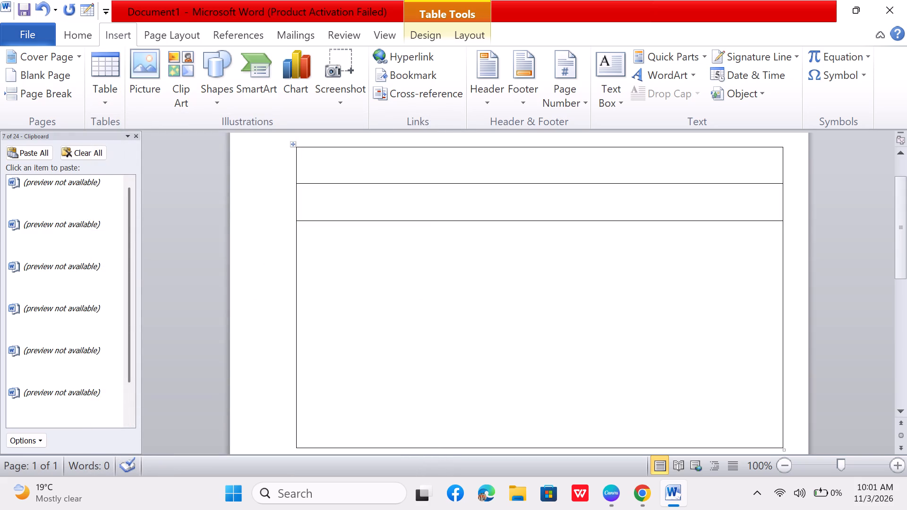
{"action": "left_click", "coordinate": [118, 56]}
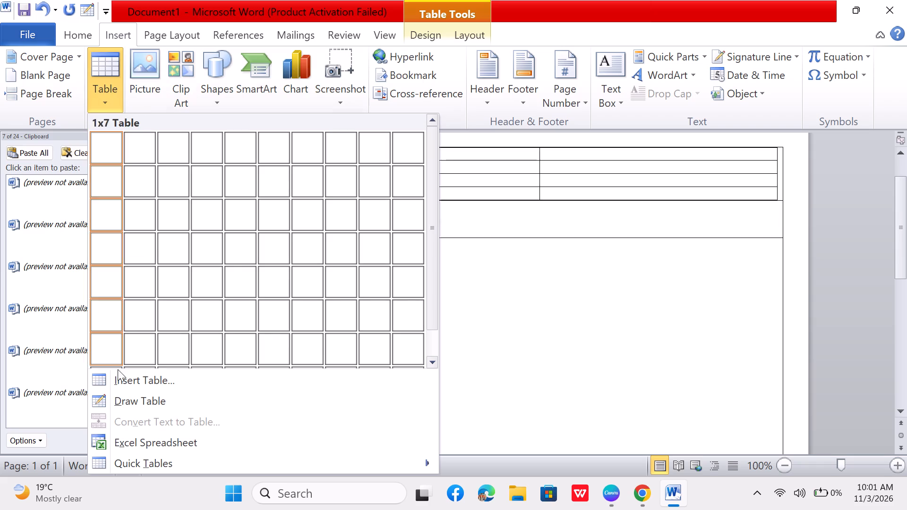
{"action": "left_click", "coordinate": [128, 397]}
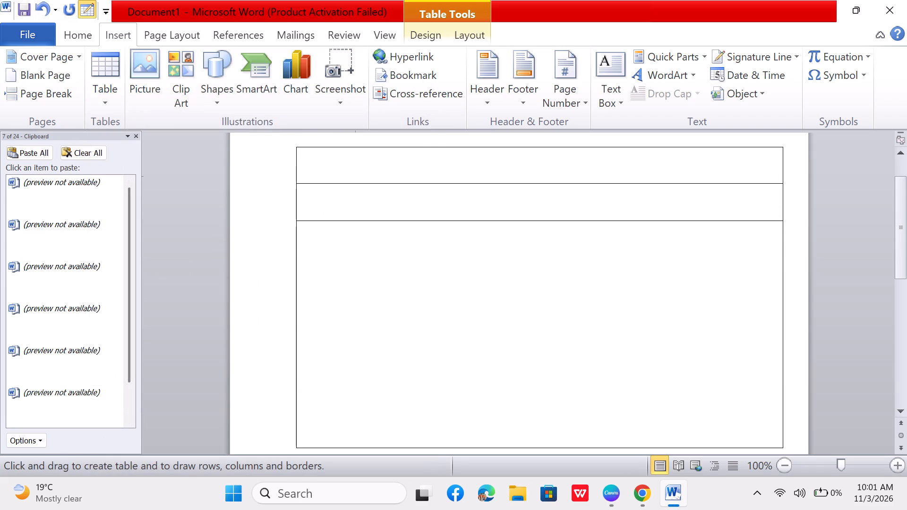
Draw four spaced vertical column lines, the first and third from below the top row to the table bottom, the second and fourth through all rows.
{"action": "left_click_drag", "start_coordinate": [370, 185], "coordinate": [370, 186]}
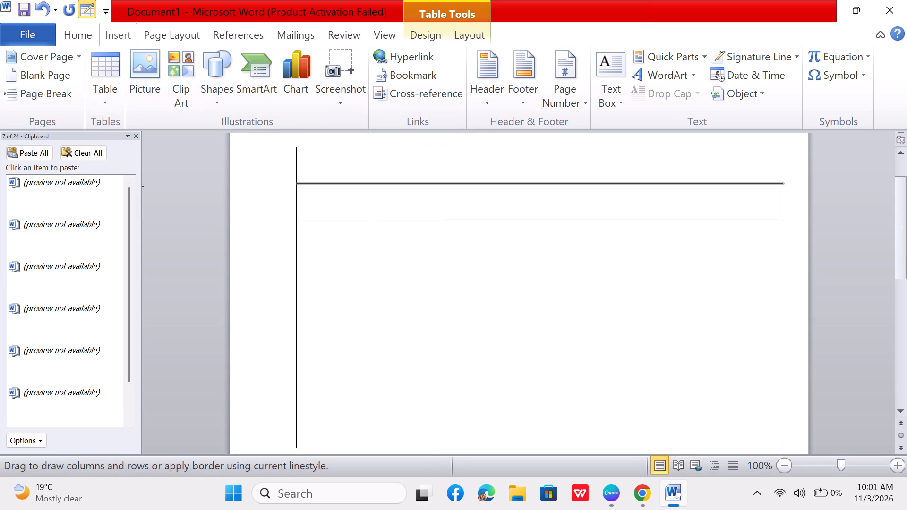
{"action": "left_click_drag", "start_coordinate": [370, 186], "coordinate": [361, 277]}
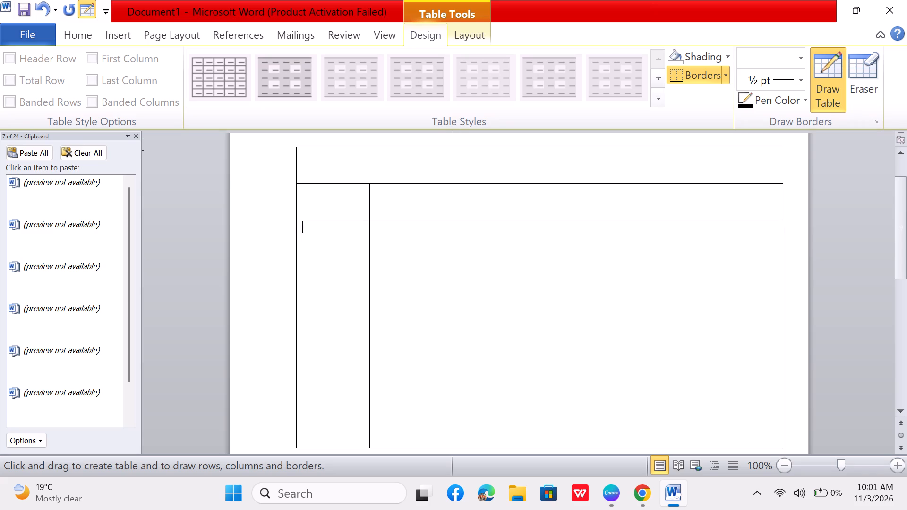
{"action": "left_click_drag", "start_coordinate": [453, 148], "coordinate": [452, 208]}
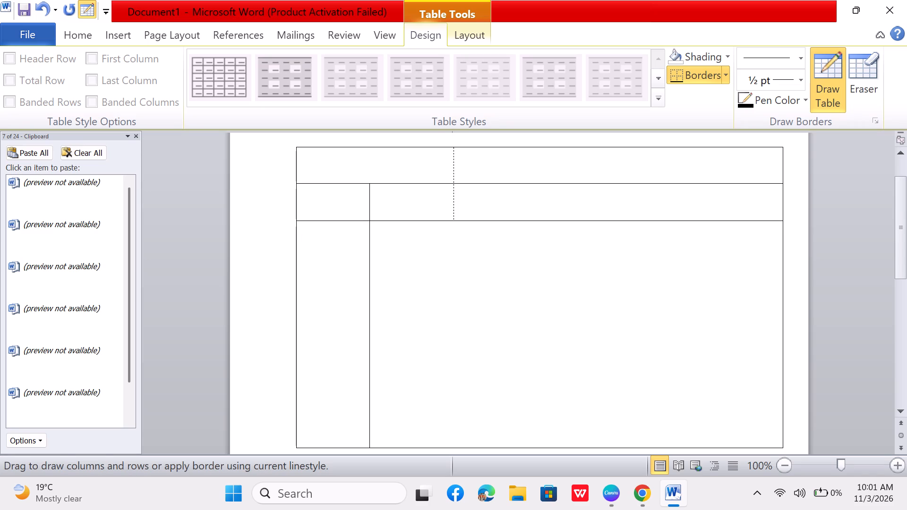
{"action": "left_click_drag", "start_coordinate": [452, 208], "coordinate": [446, 252]}
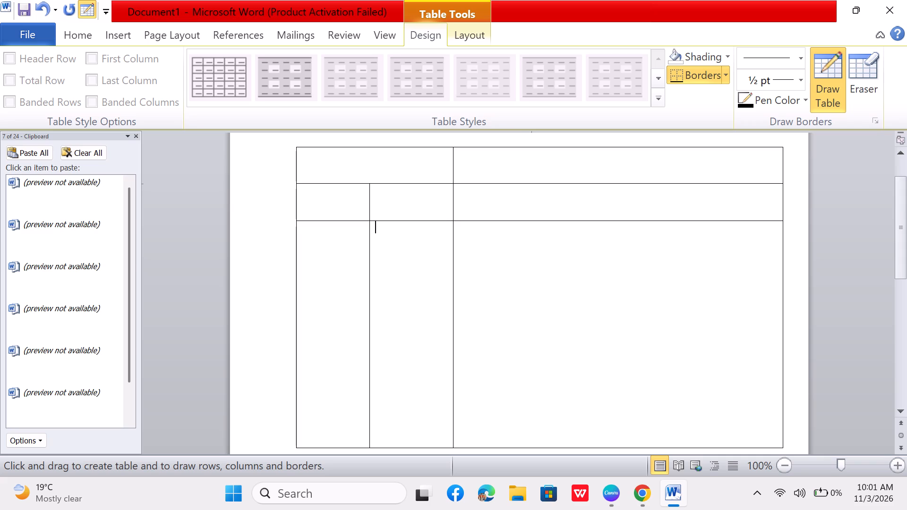
{"action": "left_click_drag", "start_coordinate": [536, 184], "coordinate": [537, 280]}
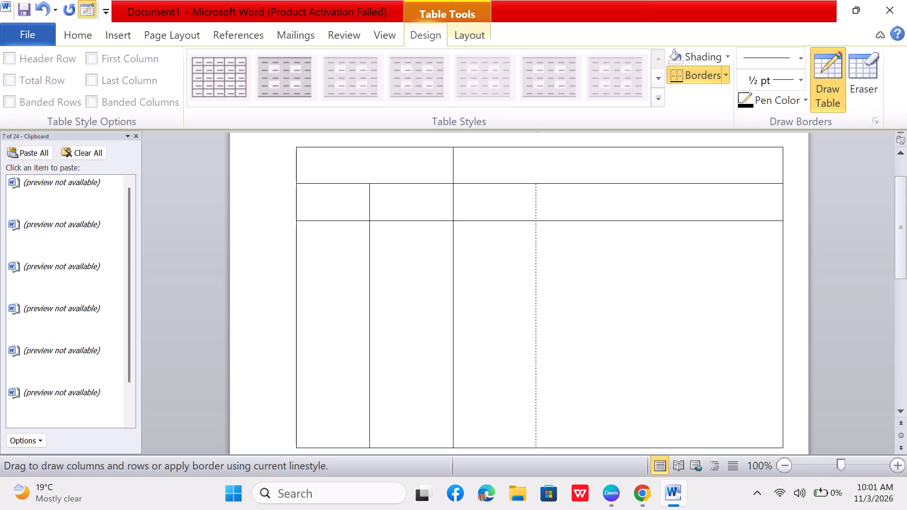
{"action": "left_click_drag", "start_coordinate": [537, 280], "coordinate": [535, 291]}
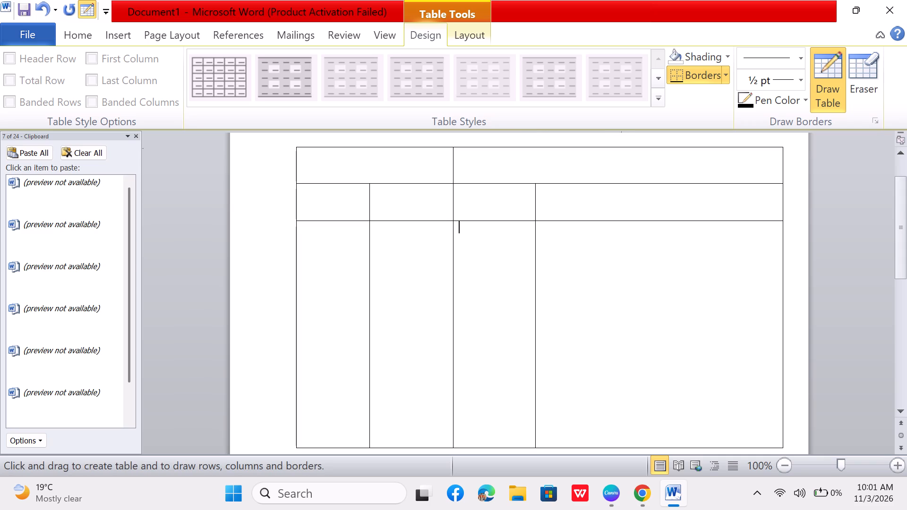
{"action": "left_click_drag", "start_coordinate": [622, 145], "coordinate": [613, 254]}
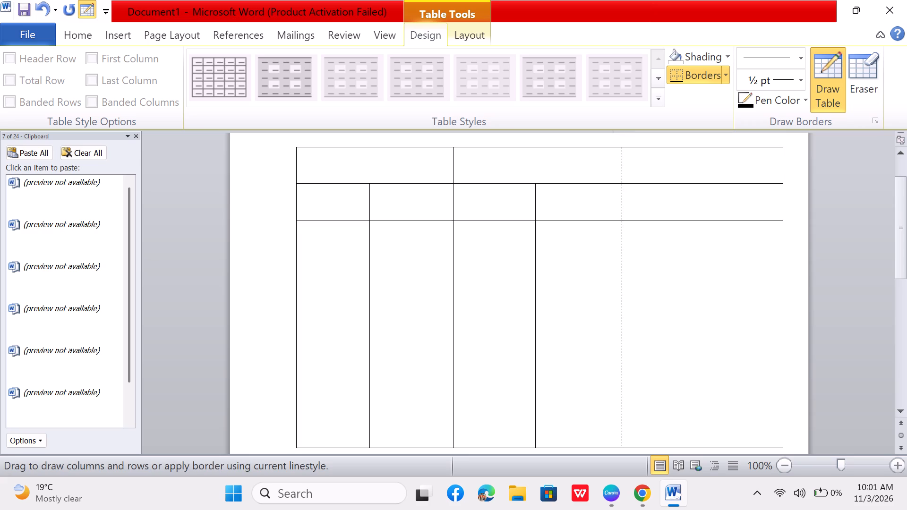
{"action": "left_click_drag", "start_coordinate": [613, 254], "coordinate": [613, 272]}
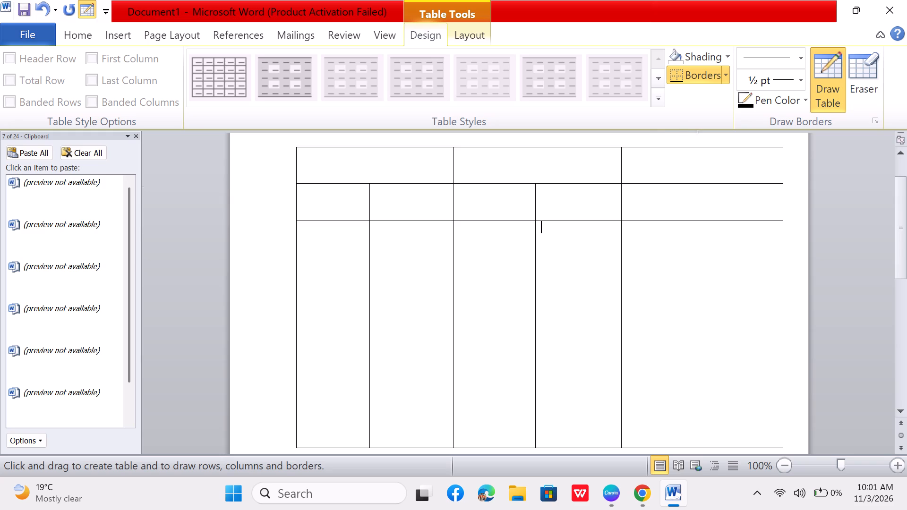
Draw a vertical line splitting the last cell of the top header row roughly in half.
{"action": "left_click_drag", "start_coordinate": [696, 182], "coordinate": [706, 238]}
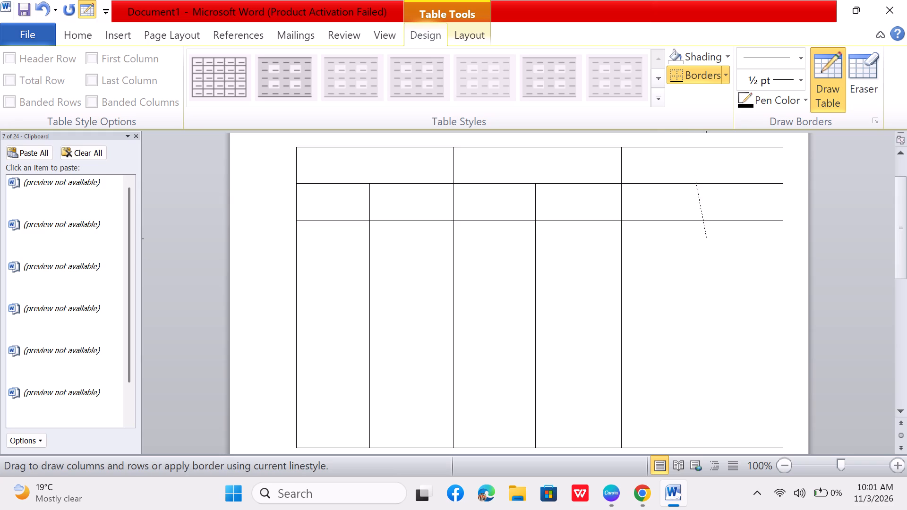
{"action": "left_click_drag", "start_coordinate": [706, 238], "coordinate": [699, 165]}
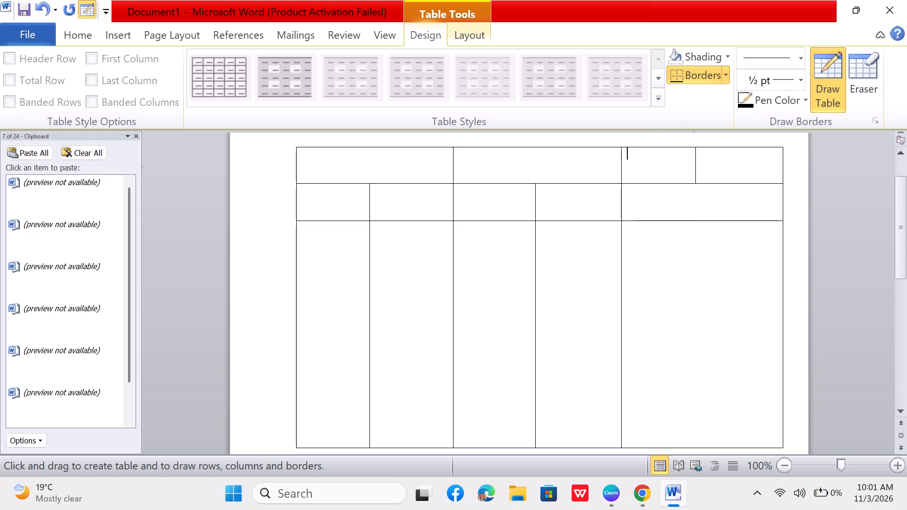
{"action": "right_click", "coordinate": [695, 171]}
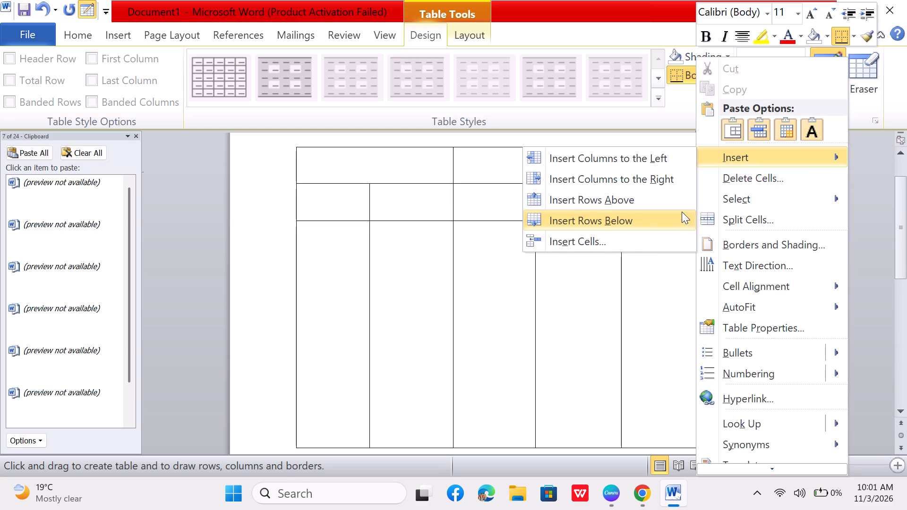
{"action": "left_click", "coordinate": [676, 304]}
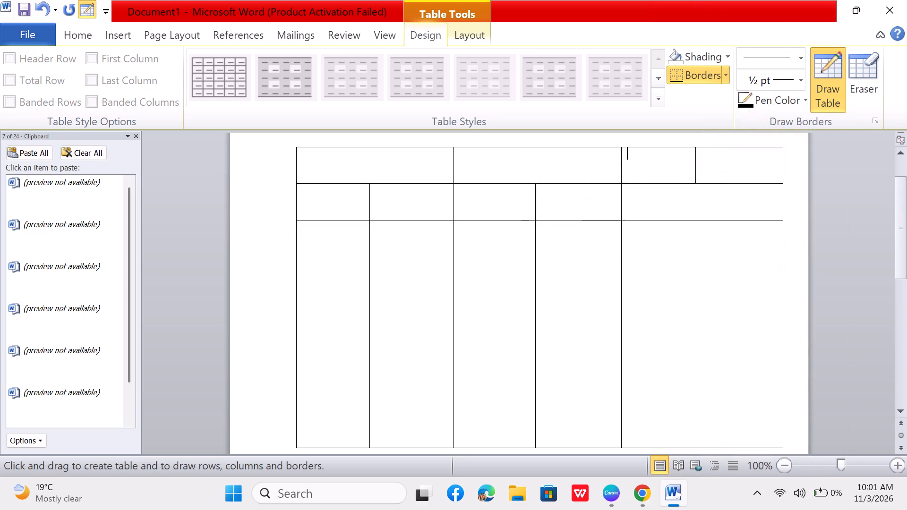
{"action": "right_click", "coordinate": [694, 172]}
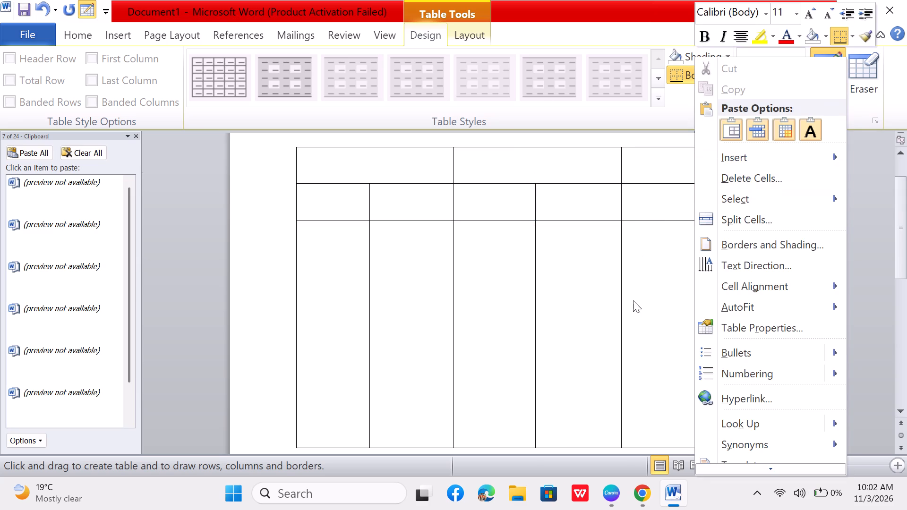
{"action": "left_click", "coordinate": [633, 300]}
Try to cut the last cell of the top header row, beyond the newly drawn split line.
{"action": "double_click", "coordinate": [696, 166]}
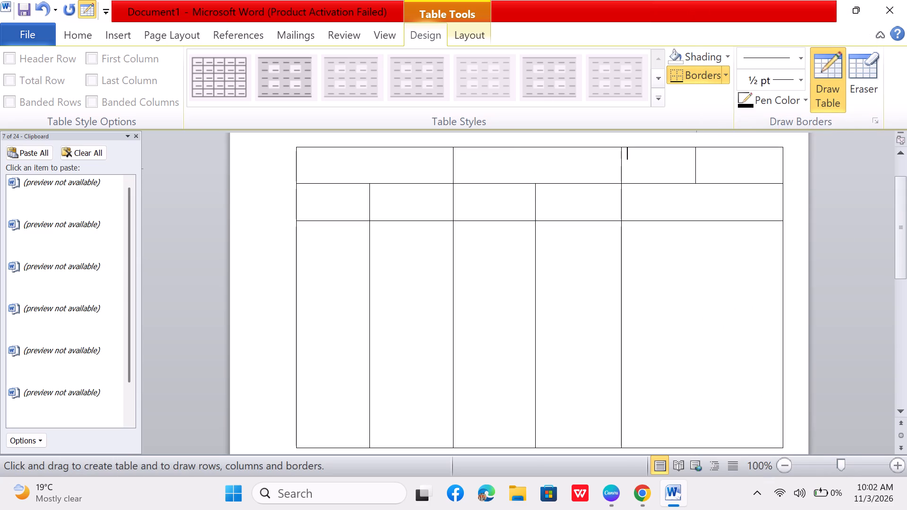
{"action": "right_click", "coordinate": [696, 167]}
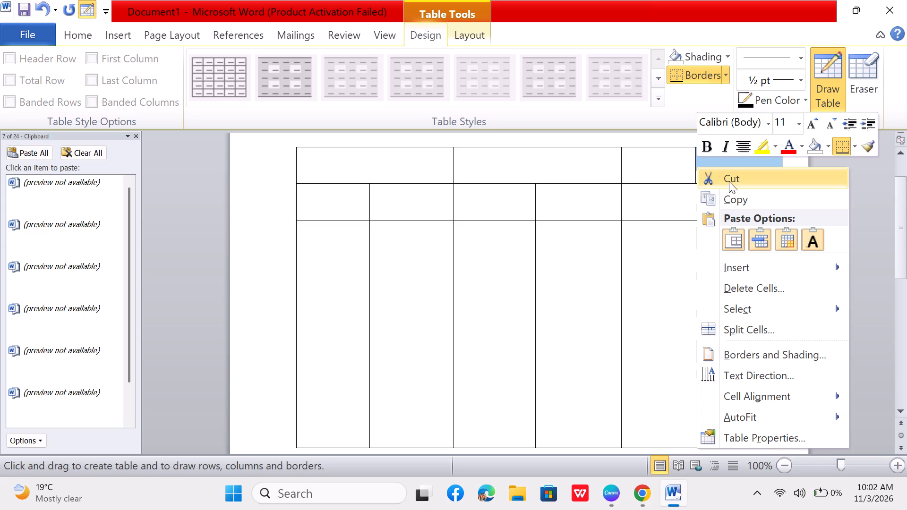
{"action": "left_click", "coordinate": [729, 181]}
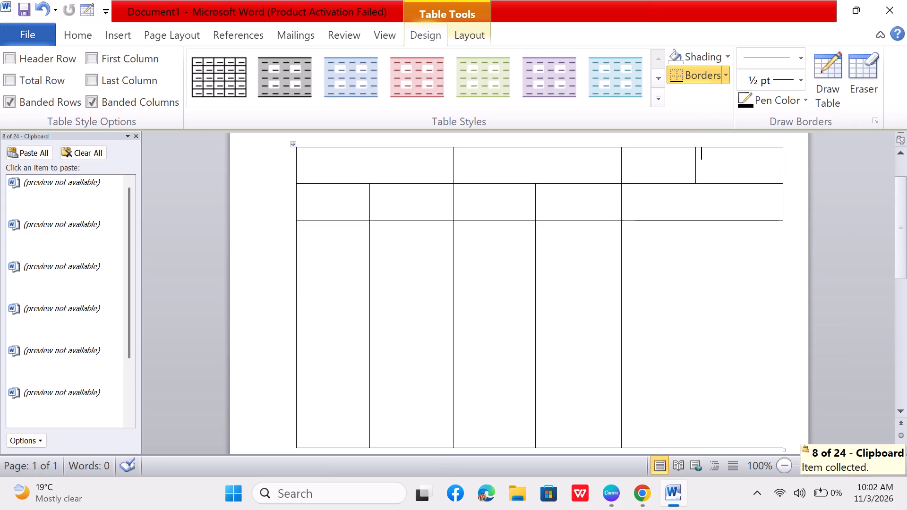
Delete the last cell of the top header row with the Shift cells left option.
{"action": "right_click", "coordinate": [694, 167]}
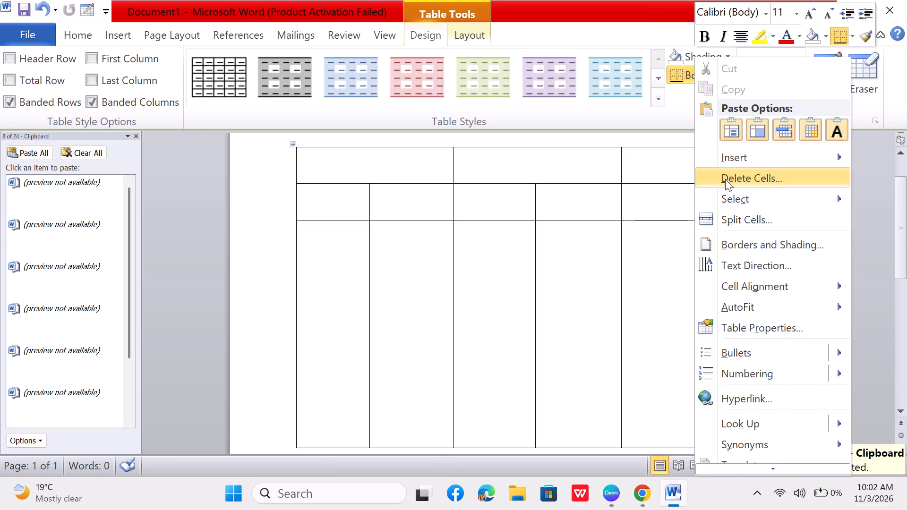
{"action": "left_click", "coordinate": [731, 176]}
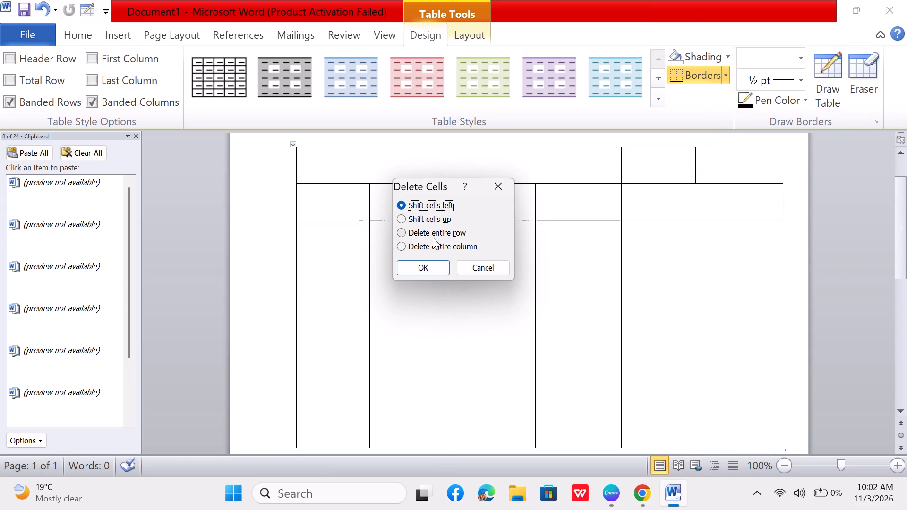
{"action": "left_click", "coordinate": [433, 263]}
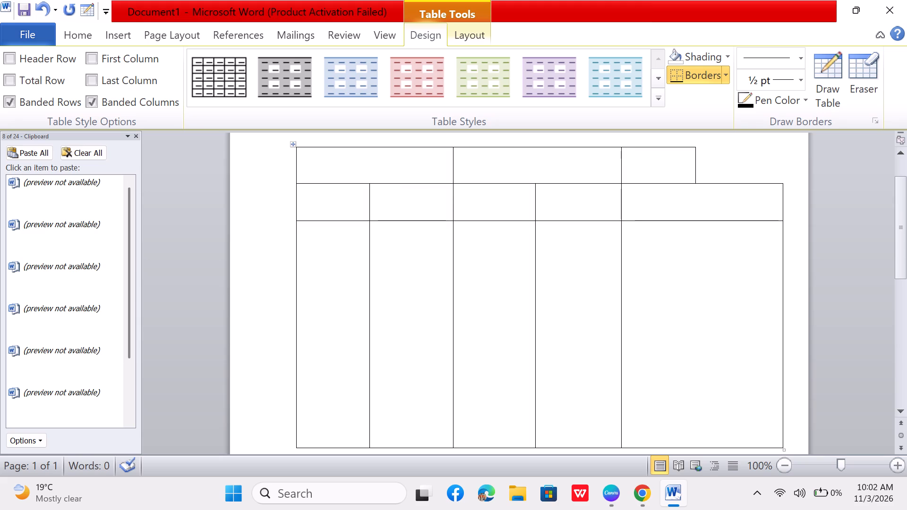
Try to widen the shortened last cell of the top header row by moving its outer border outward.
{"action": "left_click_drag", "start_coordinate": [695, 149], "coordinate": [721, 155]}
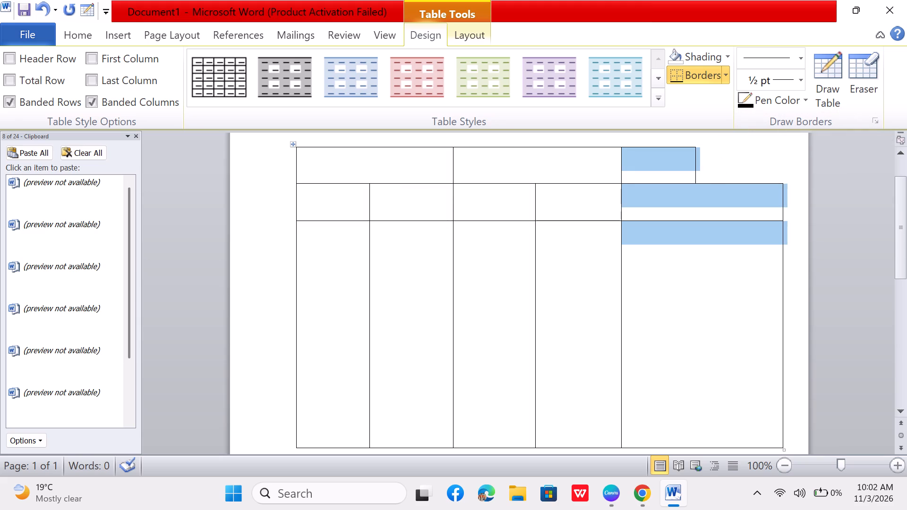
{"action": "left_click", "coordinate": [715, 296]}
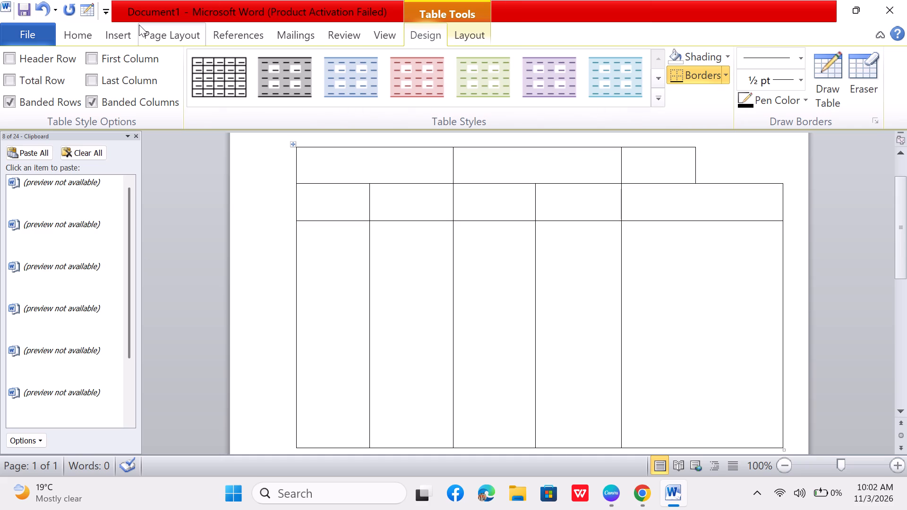
Activate Draw Table to resume drawing on the existing table.
{"action": "left_click", "coordinate": [125, 29]}
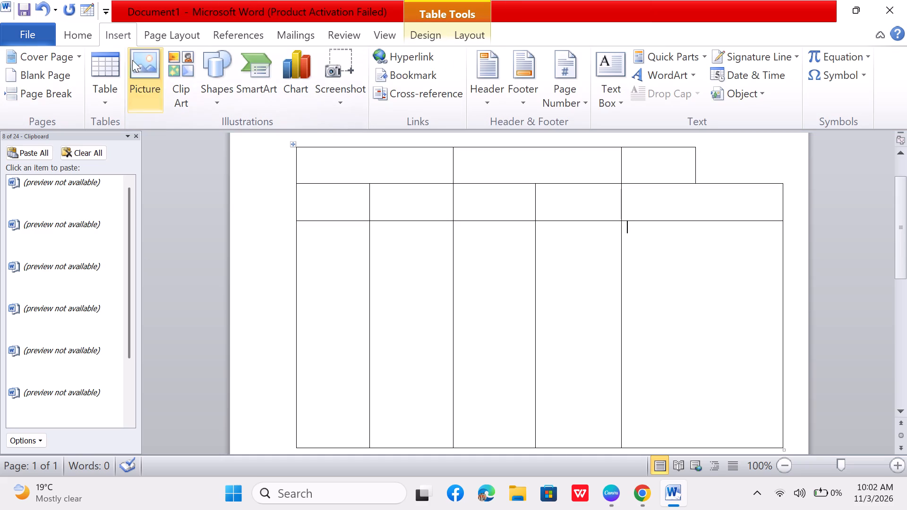
{"action": "left_click", "coordinate": [98, 69]}
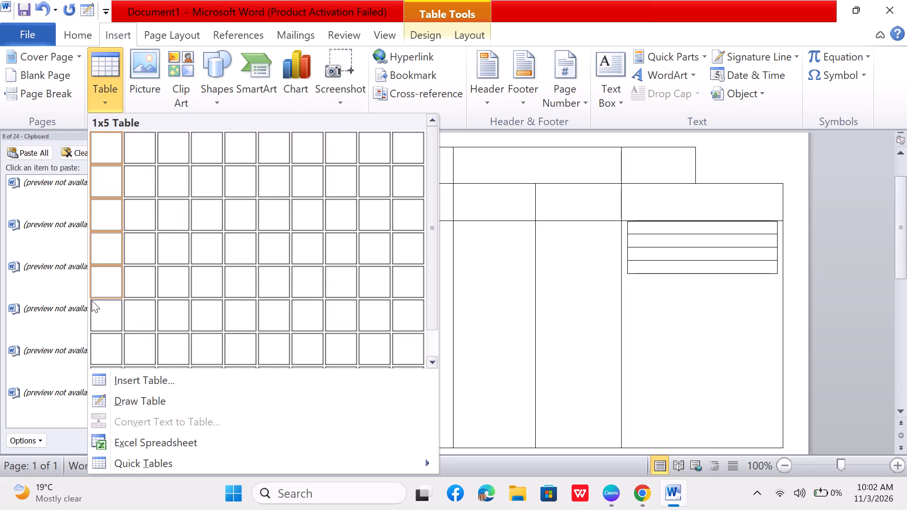
{"action": "left_click", "coordinate": [122, 403]}
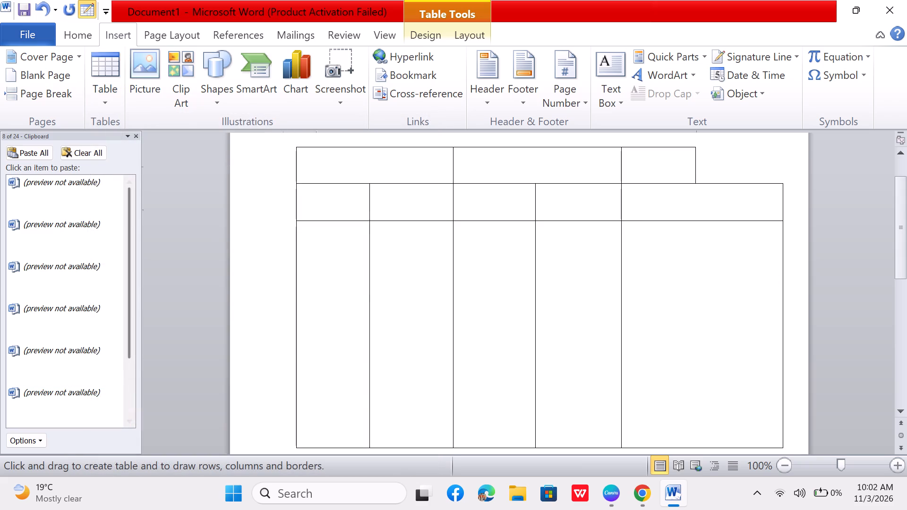
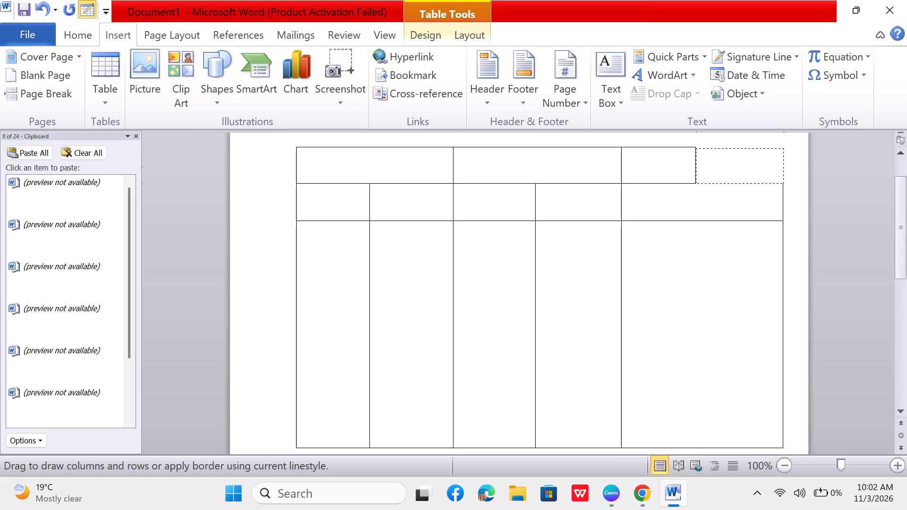
Draw a vertical line through the second header row and body row, aligned with the split in the top header's last section.
{"action": "left_click", "coordinate": [697, 187]}
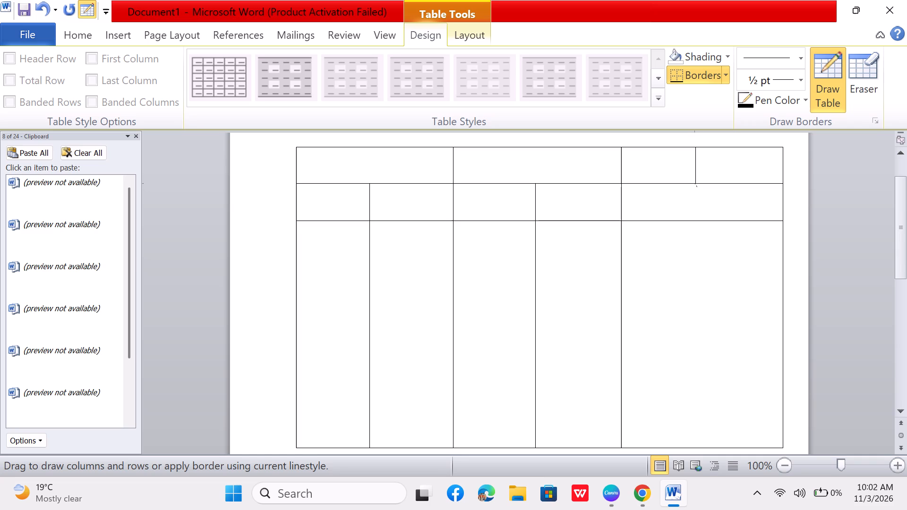
{"action": "left_click_drag", "start_coordinate": [694, 183], "coordinate": [700, 239]}
{"action": "left_click_drag", "start_coordinate": [700, 239], "coordinate": [702, 257]}
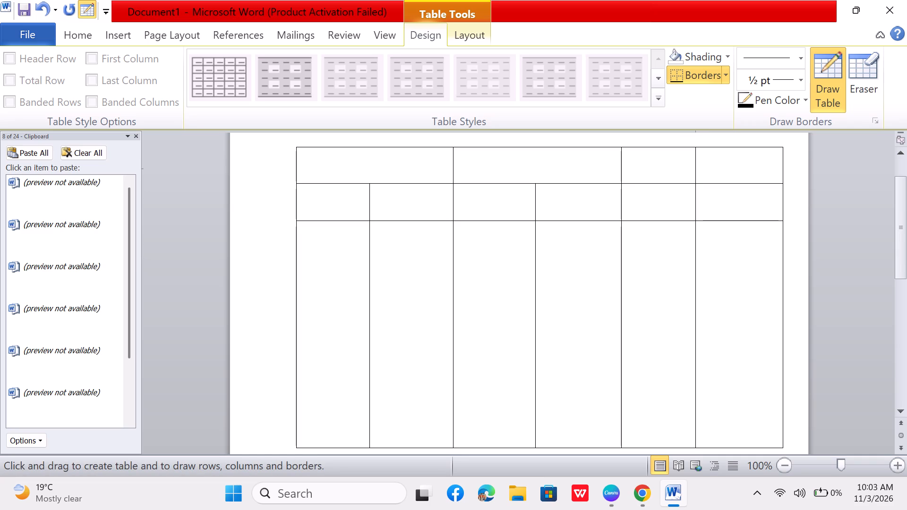
{"action": "left_click", "coordinate": [283, 217]}
Delete the third cell of the top header row with the Shift cells left option.
{"action": "left_click", "coordinate": [77, 36]}
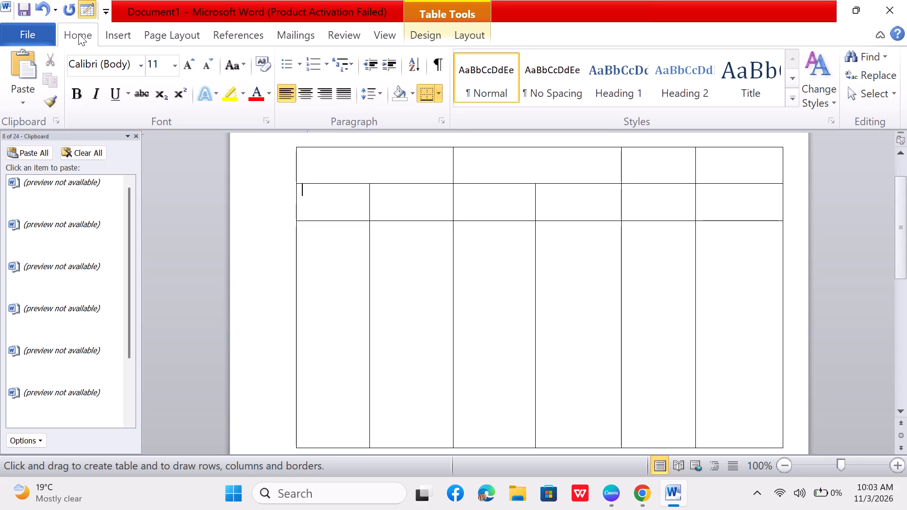
{"action": "right_click", "coordinate": [693, 164]}
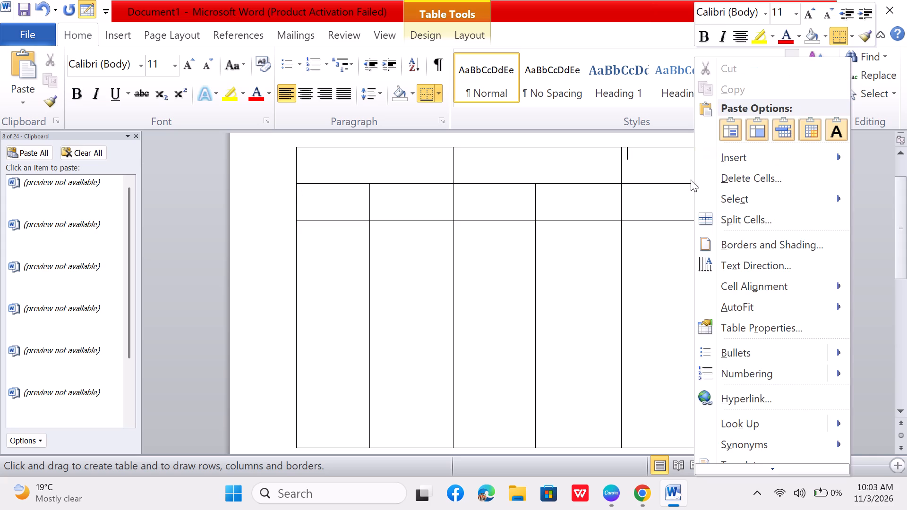
{"action": "left_click", "coordinate": [649, 162]}
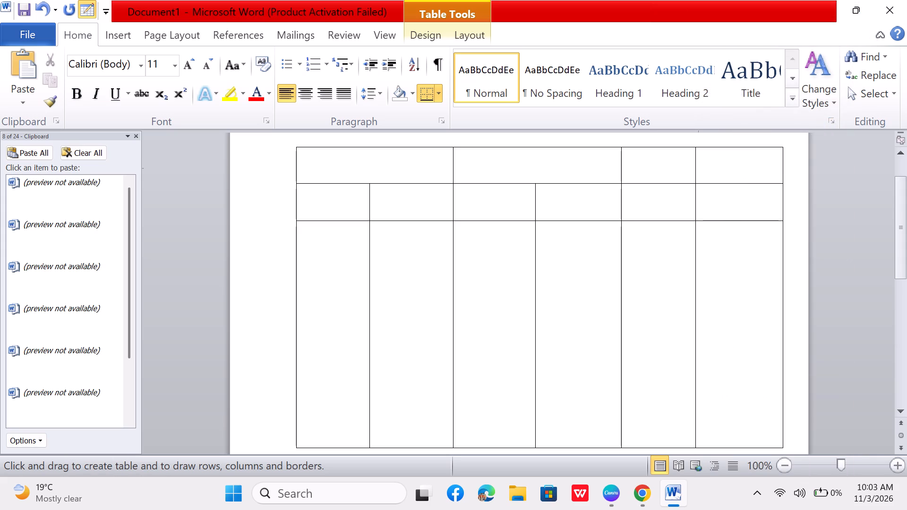
{"action": "right_click", "coordinate": [621, 167]}
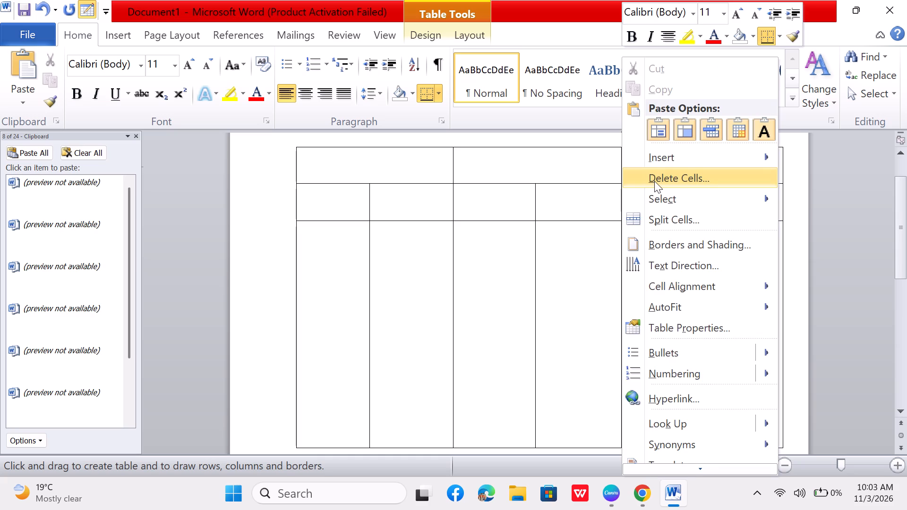
{"action": "left_click", "coordinate": [654, 181]}
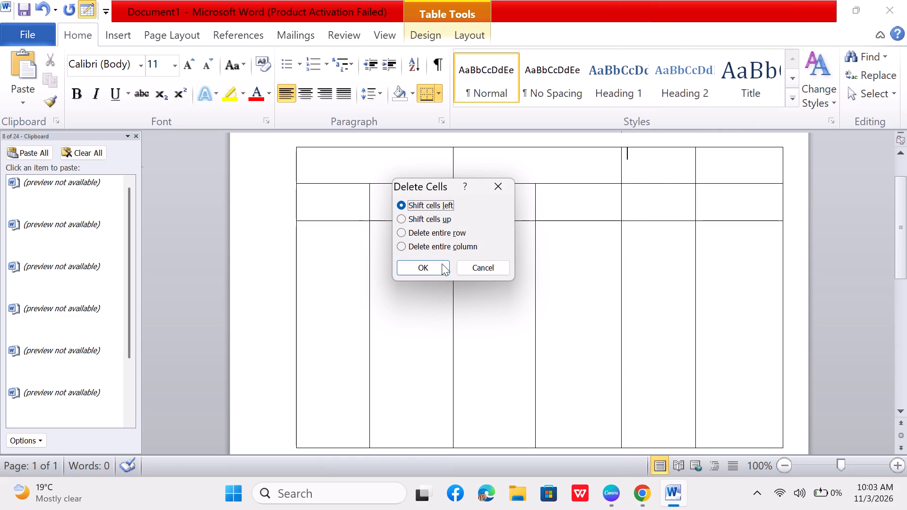
{"action": "left_click", "coordinate": [436, 267]}
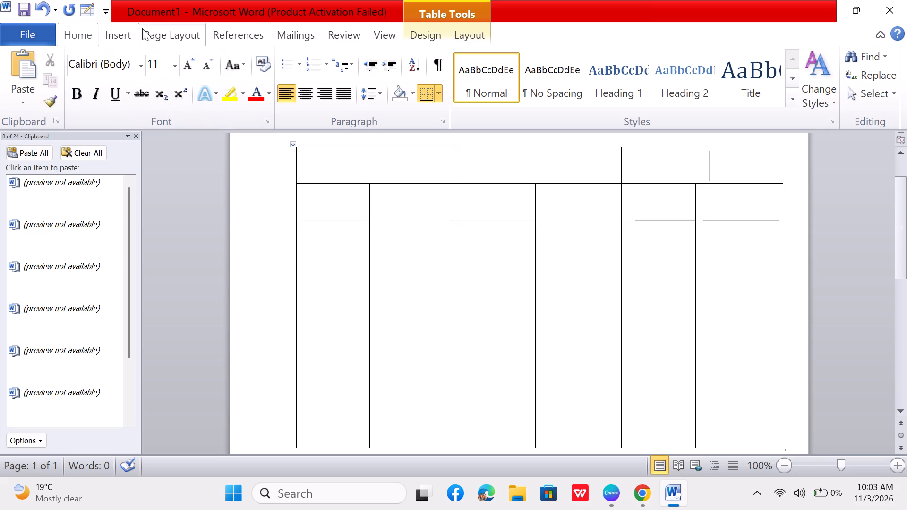
Draw a table cell filling the gap at the end of the top header row, out to the table's outer edge.
{"action": "left_click", "coordinate": [125, 34]}
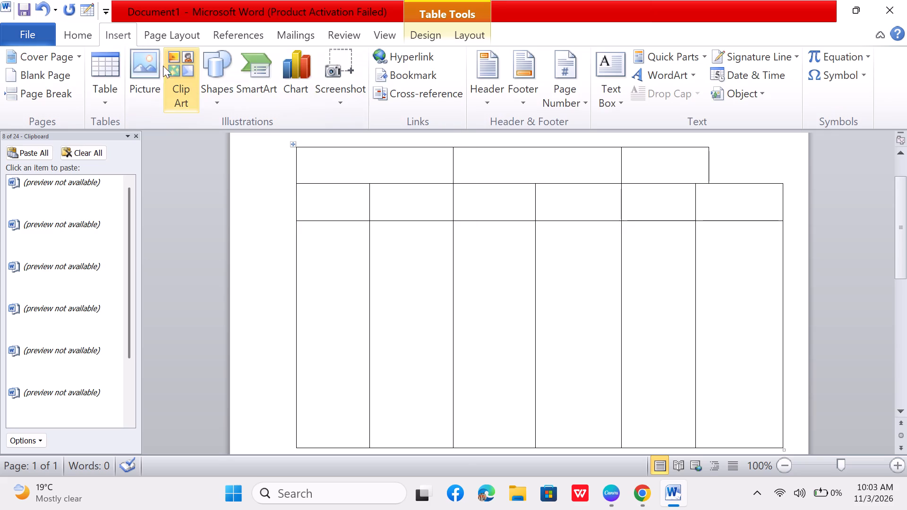
{"action": "left_click", "coordinate": [100, 67]}
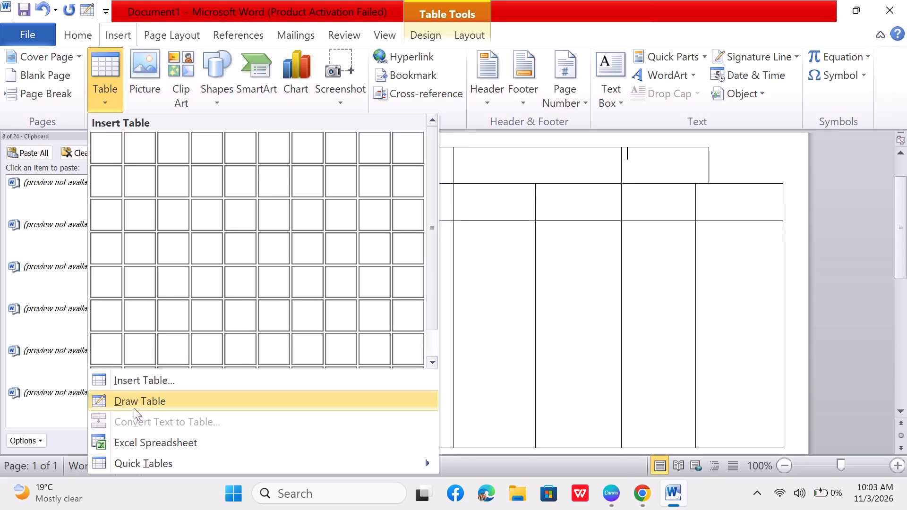
{"action": "left_click", "coordinate": [134, 405]}
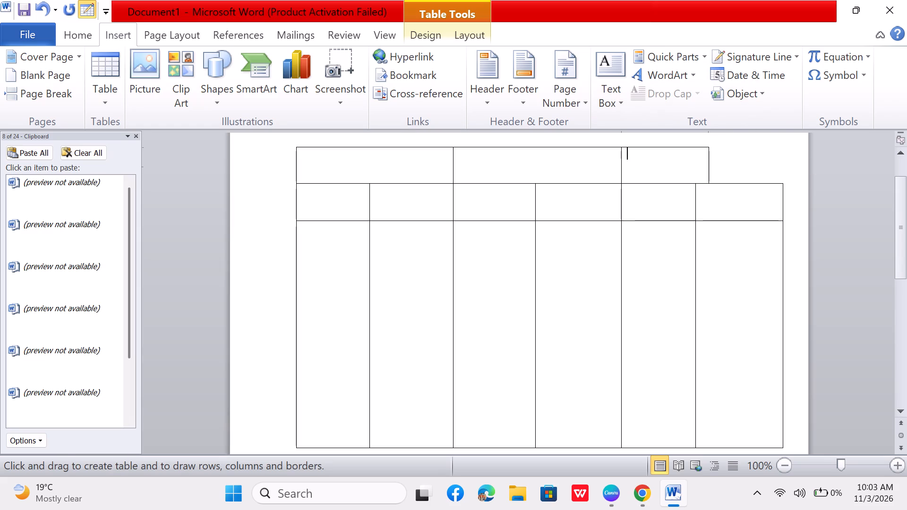
{"action": "left_click_drag", "start_coordinate": [708, 147], "coordinate": [783, 178]}
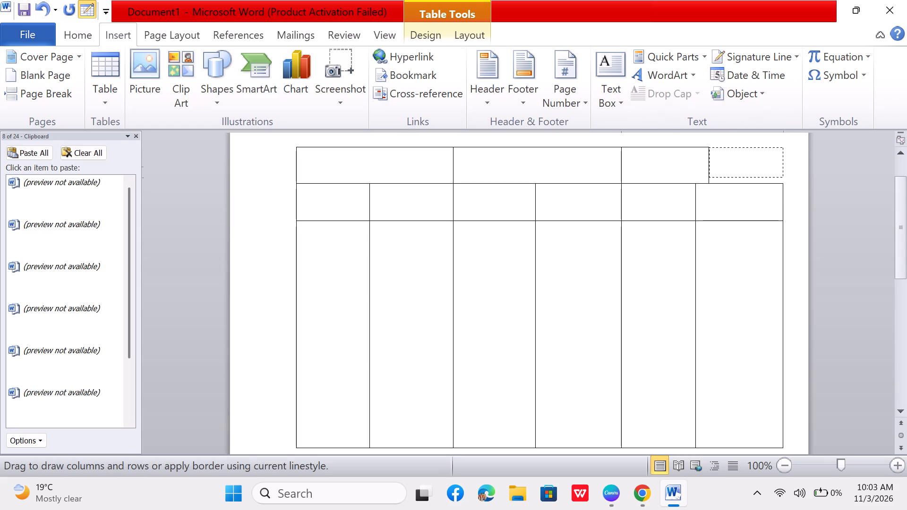
{"action": "left_click_drag", "start_coordinate": [783, 178], "coordinate": [783, 183]}
{"action": "left_click_drag", "start_coordinate": [783, 183], "coordinate": [783, 182]}
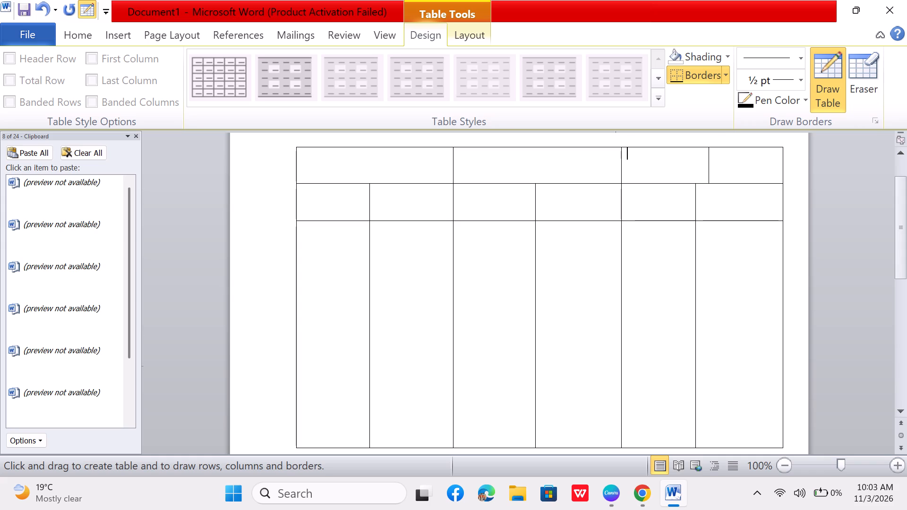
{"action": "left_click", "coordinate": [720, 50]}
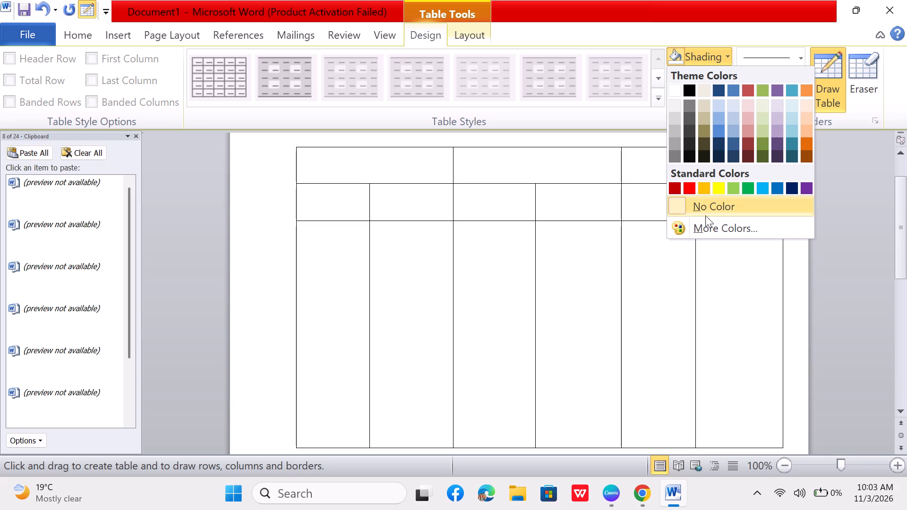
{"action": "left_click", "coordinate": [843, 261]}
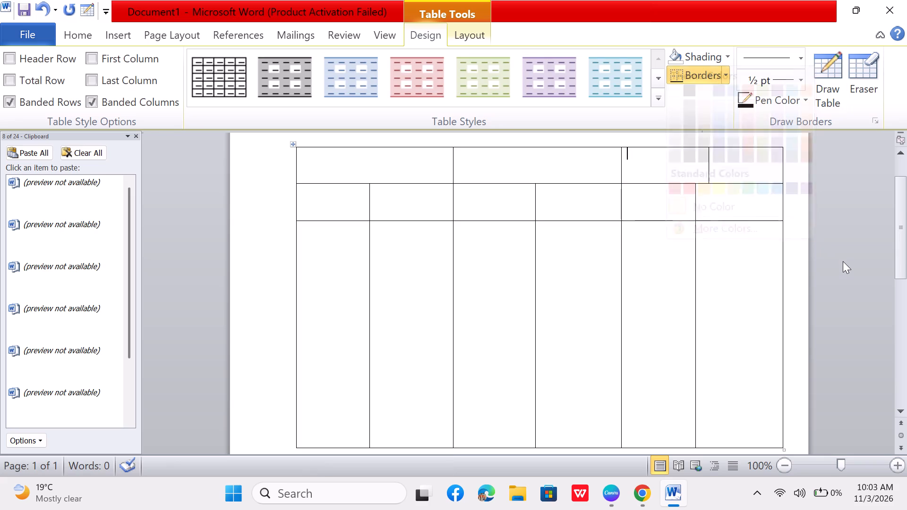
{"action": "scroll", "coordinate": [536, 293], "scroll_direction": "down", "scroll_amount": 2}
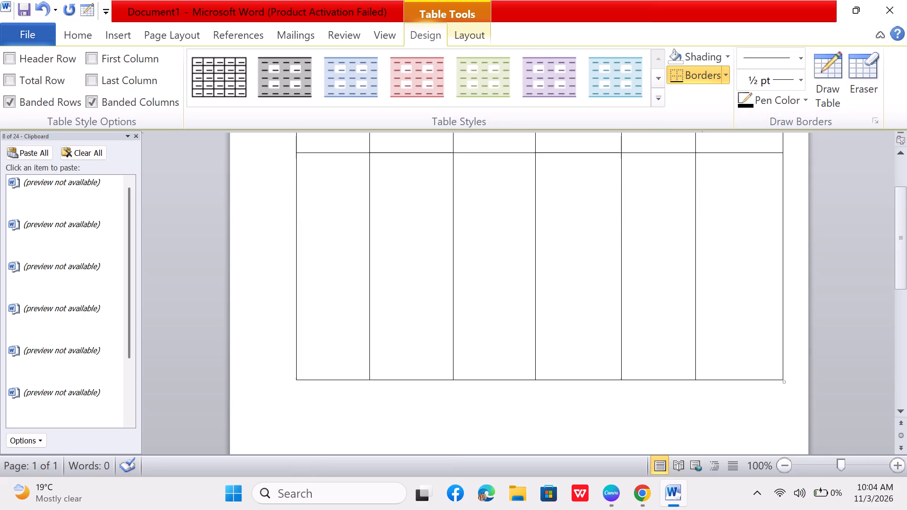
Open the page header above the table and enter the heading "SUBSTRUCTURE WORKS (ALL PROVISIONAL)".
{"action": "scroll", "coordinate": [536, 293], "scroll_direction": "up", "scroll_amount": 3}
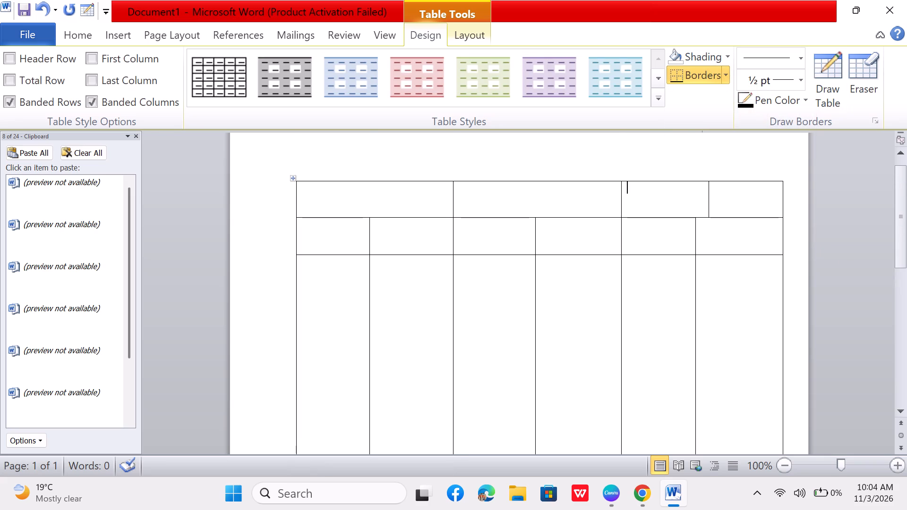
{"action": "left_click", "coordinate": [469, 170]}
{"action": "left_click", "coordinate": [469, 170]}
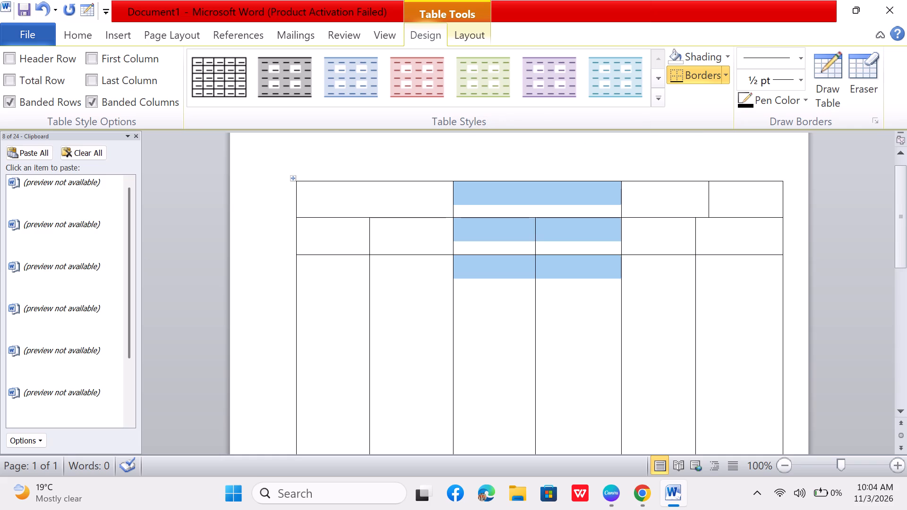
{"action": "double_click", "coordinate": [469, 170]}
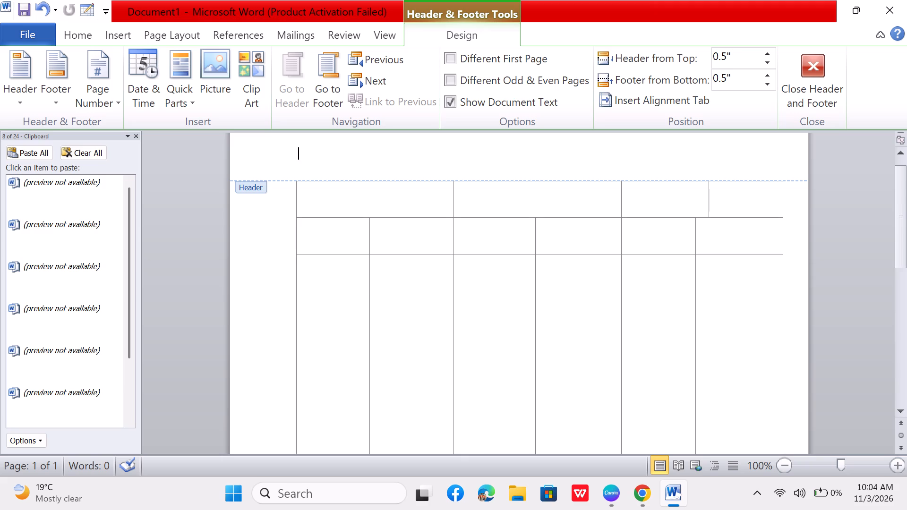
{"action": "type", "text": "SUB"}
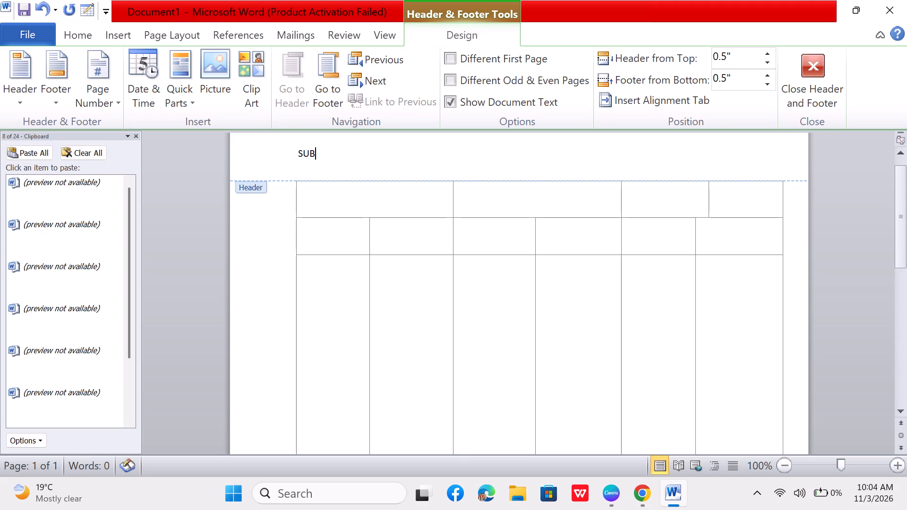
{"action": "type", "text": "STRUCTURE"}
{"action": "key", "text": "space"}
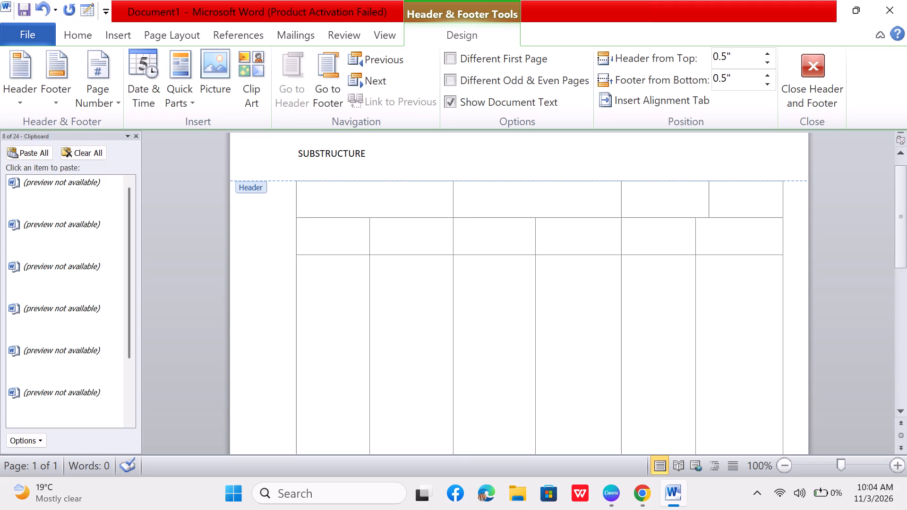
{"action": "type", "text": "WO"}
{"action": "key", "text": "r"}
{"action": "type", "text": "KS"}
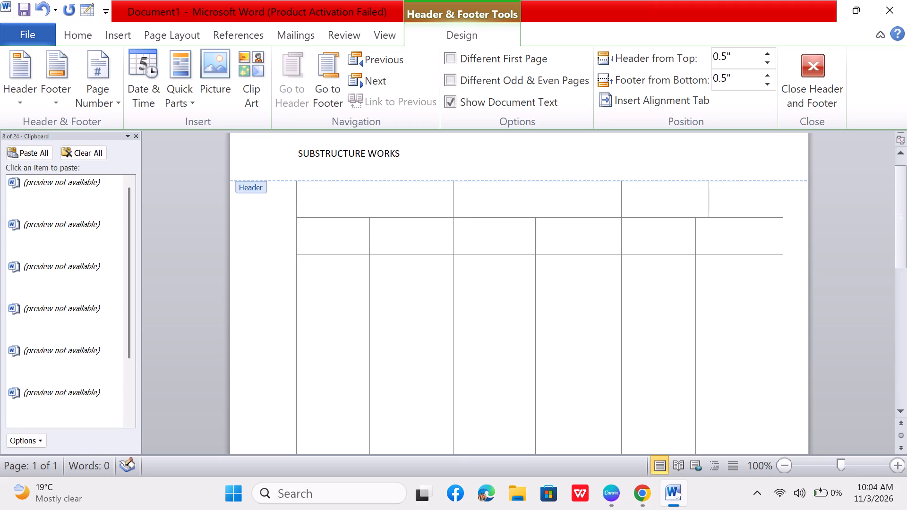
{"action": "key", "text": "space"}
{"action": "key", "text": "shift+parenleft"}
{"action": "type", "text": "ALL"}
{"action": "key", "text": "space"}
{"action": "type", "text": "PROV"}
{"action": "key", "text": "i"}
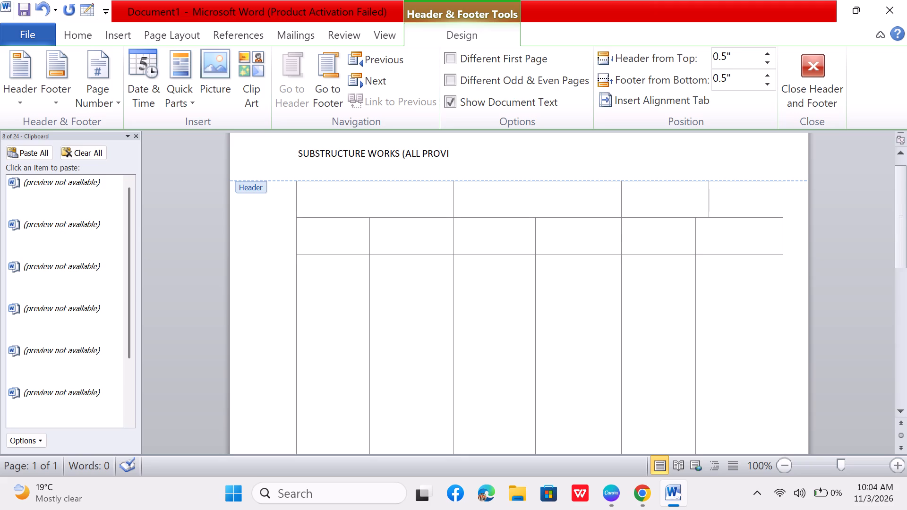
{"action": "key", "text": "s"}
{"action": "type", "text": "IO"}
{"action": "type", "text": "NAL"}
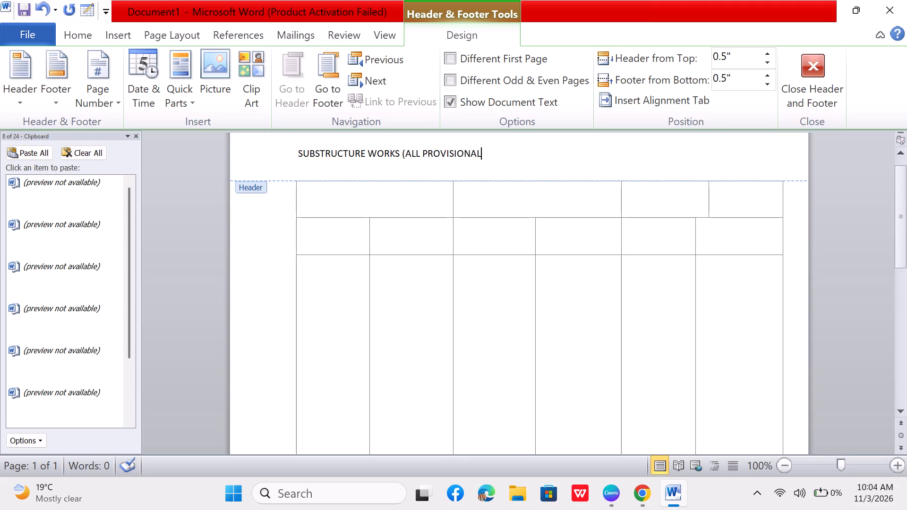
{"action": "key", "text": "shift+parenright"}
Format the page header heading "SUBSTRUCTURE WORKS (ALL PROVISIONAL)" as bold, size 22.
{"action": "left_click_drag", "start_coordinate": [483, 154], "coordinate": [411, 148]}
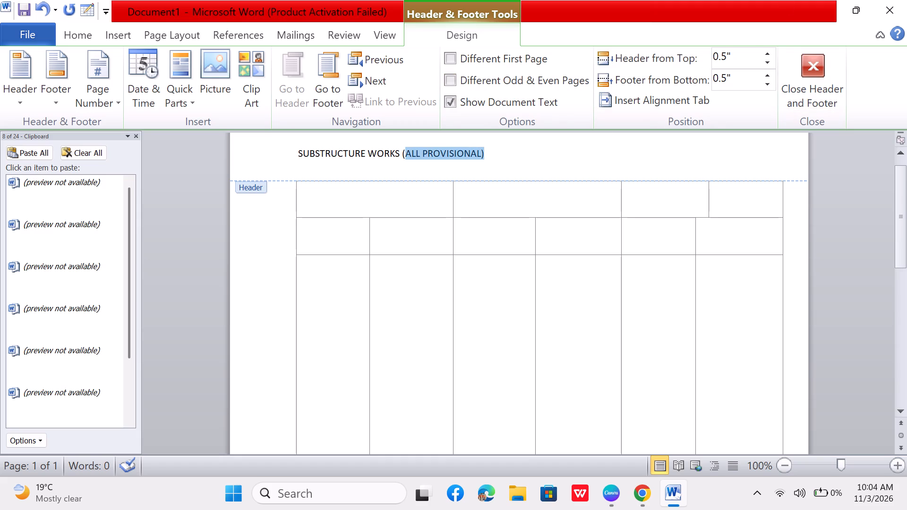
{"action": "left_click_drag", "start_coordinate": [411, 148], "coordinate": [388, 145]}
{"action": "left_click_drag", "start_coordinate": [388, 145], "coordinate": [415, 160]}
{"action": "left_click", "coordinate": [491, 173]}
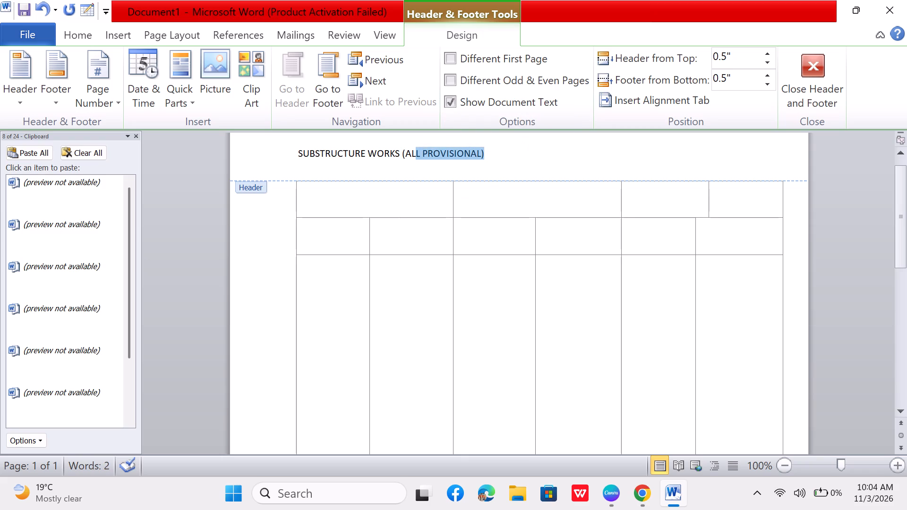
{"action": "left_click_drag", "start_coordinate": [389, 157], "coordinate": [426, 155]}
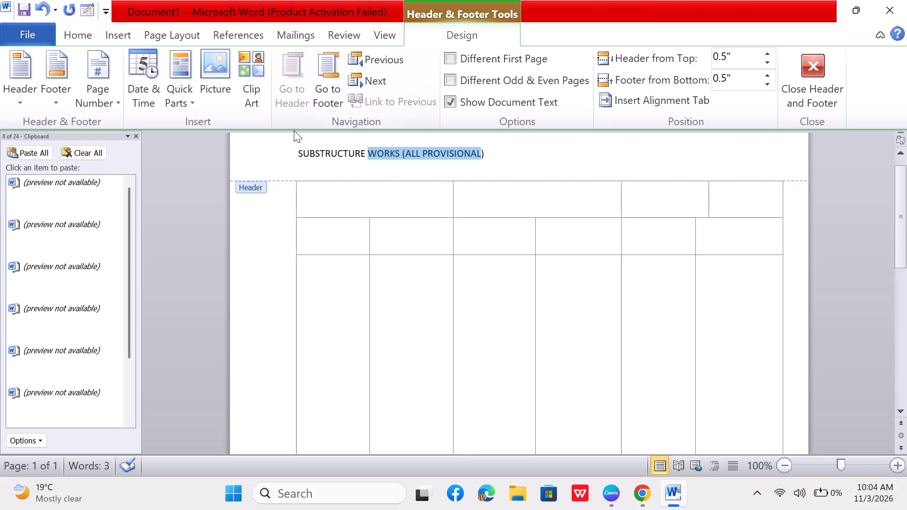
{"action": "left_click", "coordinate": [294, 152]}
{"action": "left_click_drag", "start_coordinate": [294, 152], "coordinate": [438, 153]}
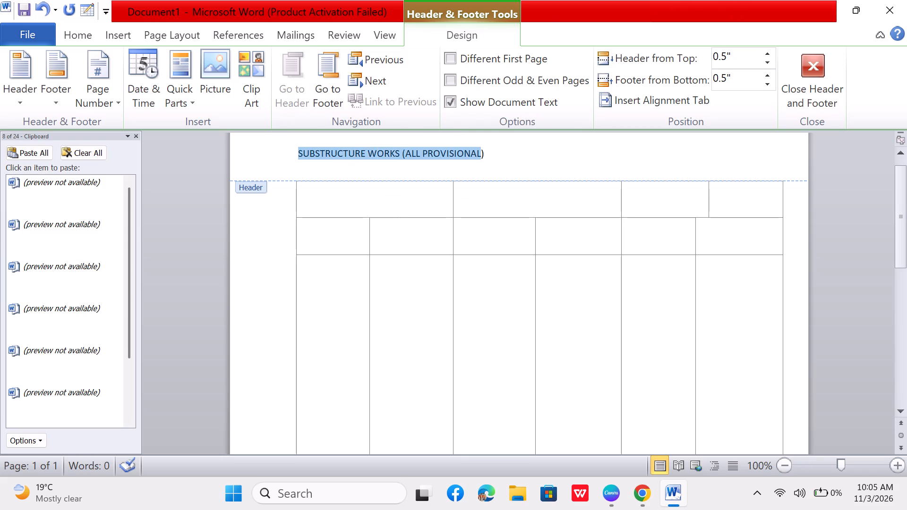
{"action": "left_click_drag", "start_coordinate": [438, 153], "coordinate": [485, 152]}
{"action": "left_click", "coordinate": [490, 127]}
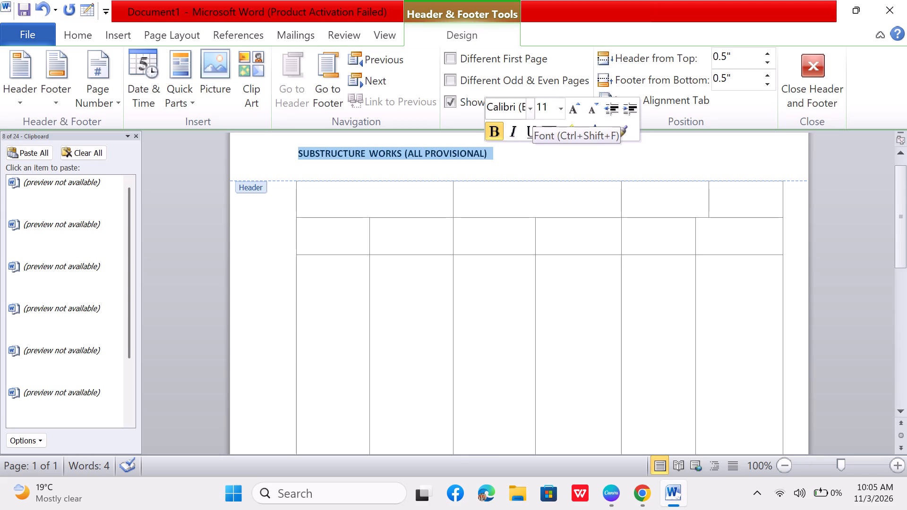
{"action": "left_click", "coordinate": [560, 111]}
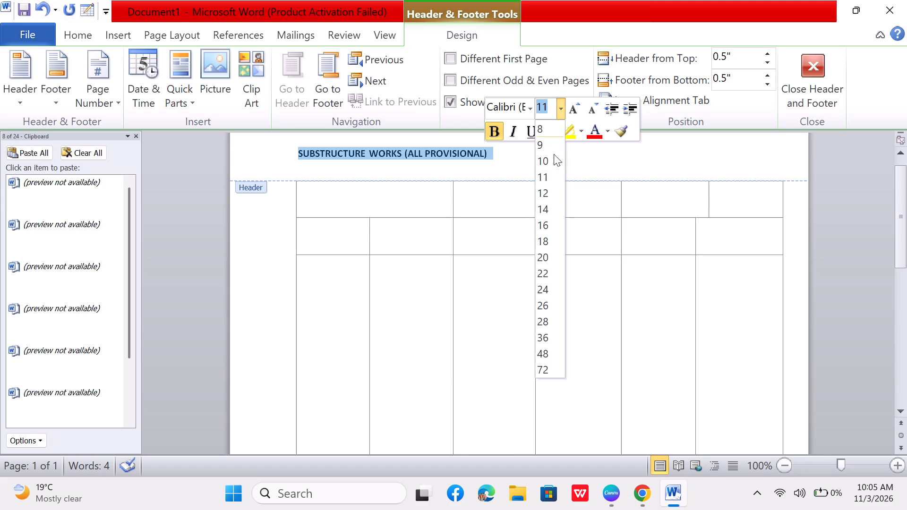
{"action": "left_click", "coordinate": [548, 268]}
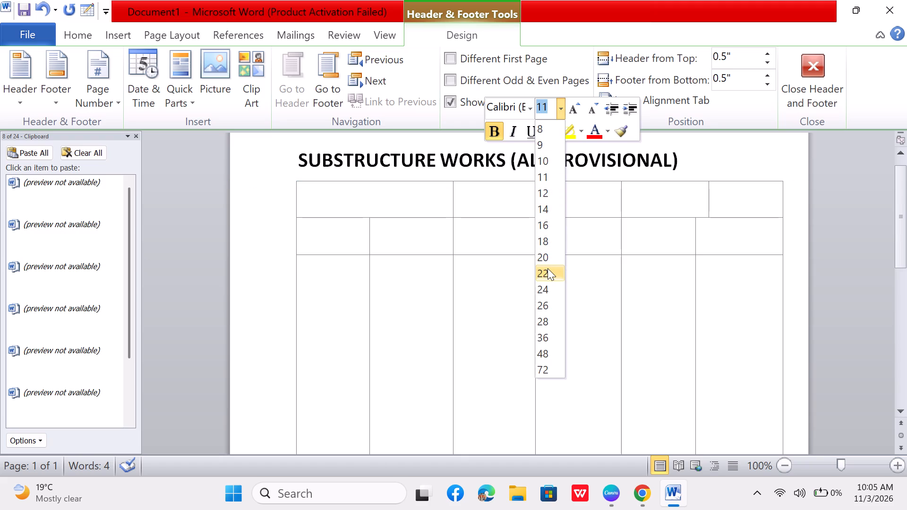
{"action": "left_click", "coordinate": [278, 278]}
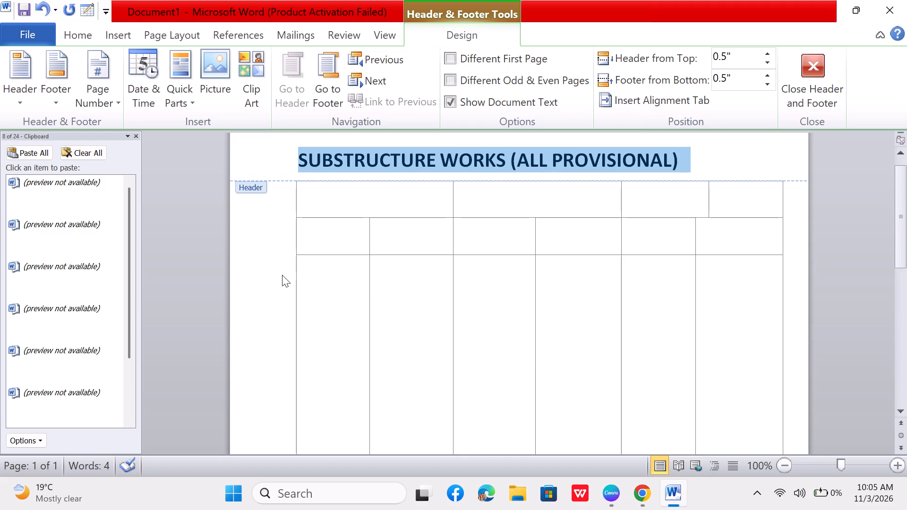
{"action": "left_click", "coordinate": [744, 307]}
{"action": "left_click", "coordinate": [722, 144]}
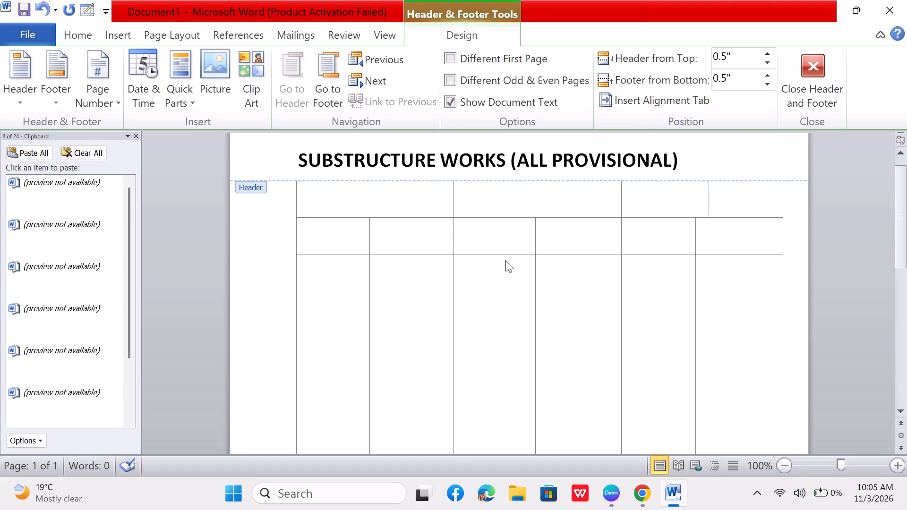
Insert an empty line above the "SUBSTRUCTURE WORKS (ALL PROVISIONAL)" heading in the page header.
{"action": "scroll", "coordinate": [513, 257], "scroll_direction": "up", "scroll_amount": 1}
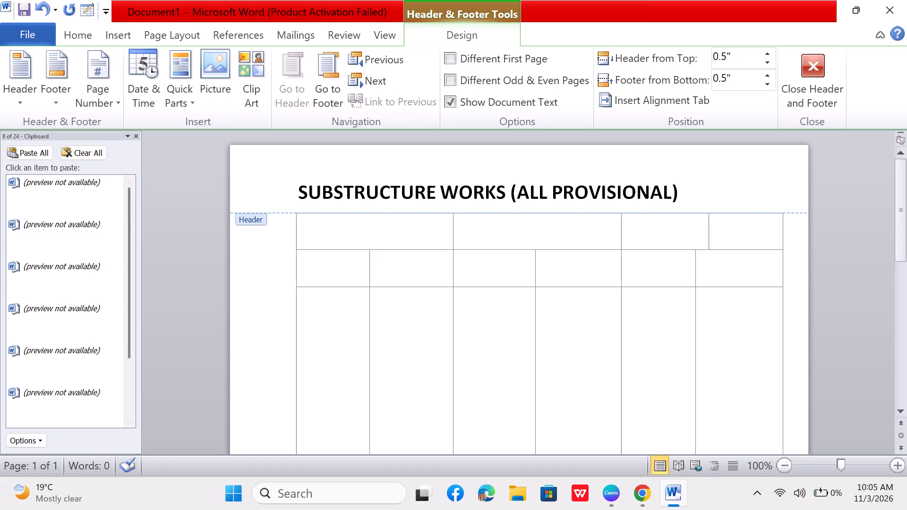
{"action": "left_click", "coordinate": [384, 171]}
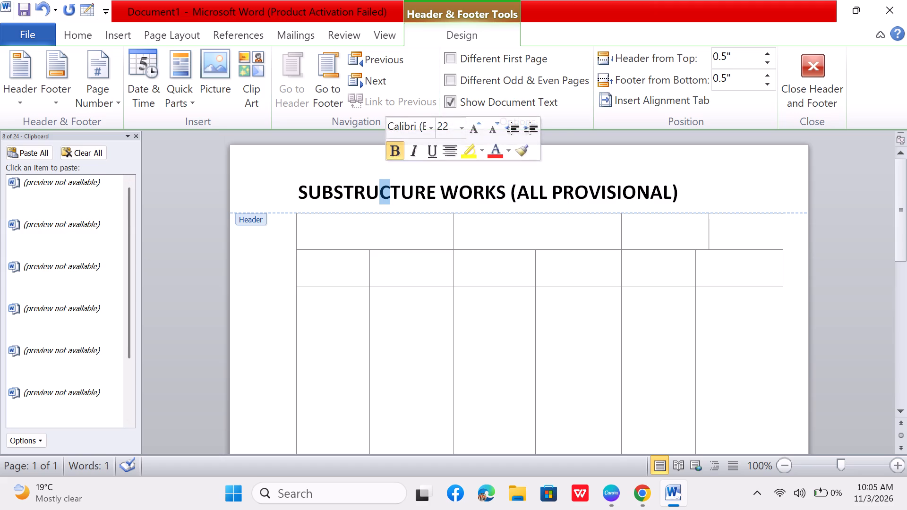
{"action": "double_click", "coordinate": [413, 170]}
{"action": "left_click", "coordinate": [496, 180]}
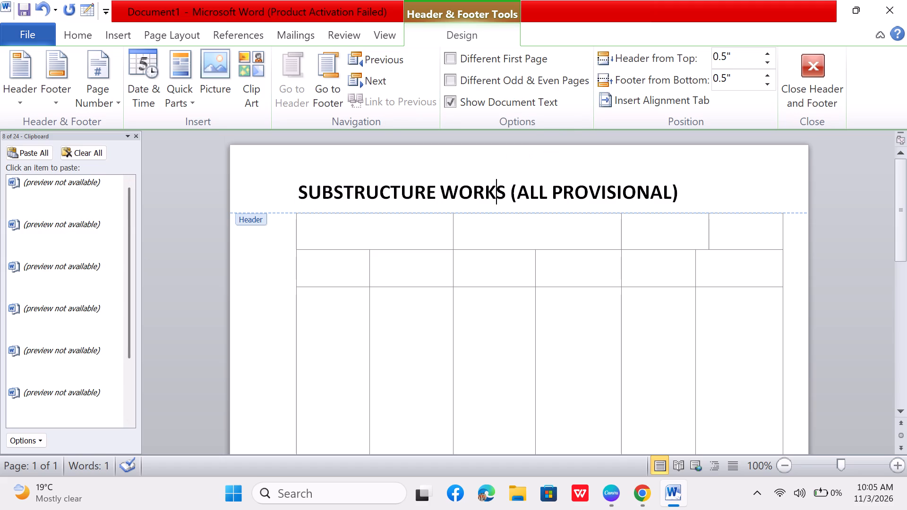
{"action": "left_click", "coordinate": [293, 190]}
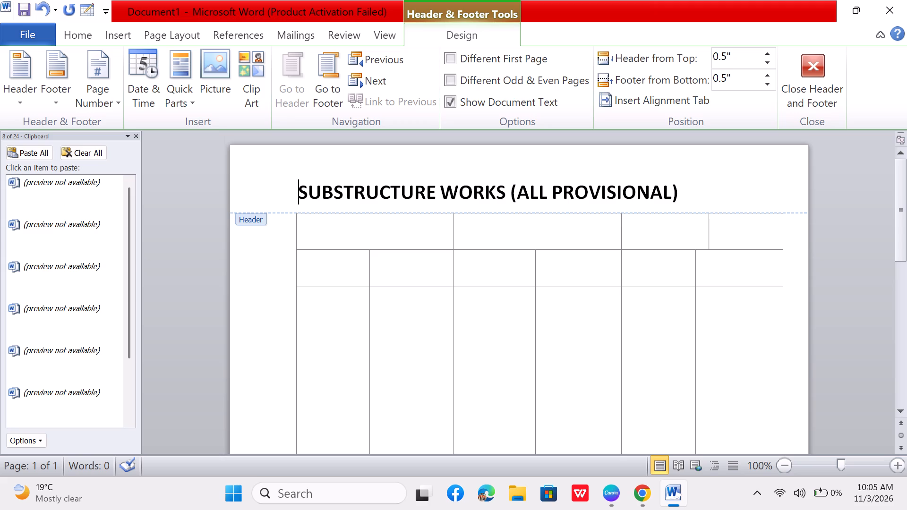
{"action": "key", "text": "Return"}
Enter "ABSTRACTING" on the new first line of the page header, indented with spaces toward the middle of the heading below.
{"action": "left_click", "coordinate": [299, 191]}
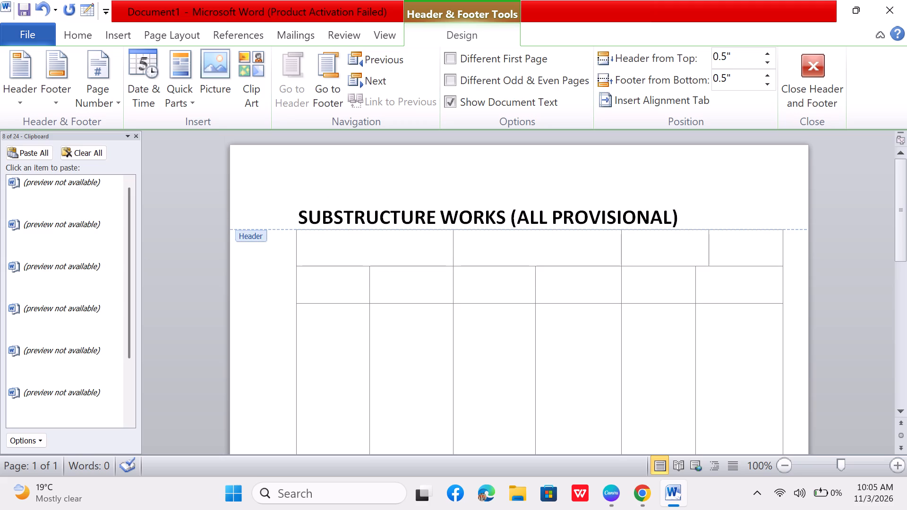
{"action": "key", "text": "space"}
{"action": "key", "text": "space"}
{"action": "key", "text": "space"}
{"action": "key", "text": "space"}
{"action": "key", "text": "space"}
{"action": "key", "text": "space"}
{"action": "key", "text": "space"}
{"action": "key", "text": "space"}
{"action": "key", "text": "space"}
{"action": "key", "text": "space"}
{"action": "key", "text": "space"}
{"action": "key", "text": "space"}
{"action": "key", "text": "space"}
{"action": "key", "text": "space"}
{"action": "key", "text": "space"}
{"action": "key", "text": "space"}
{"action": "key", "text": "space"}
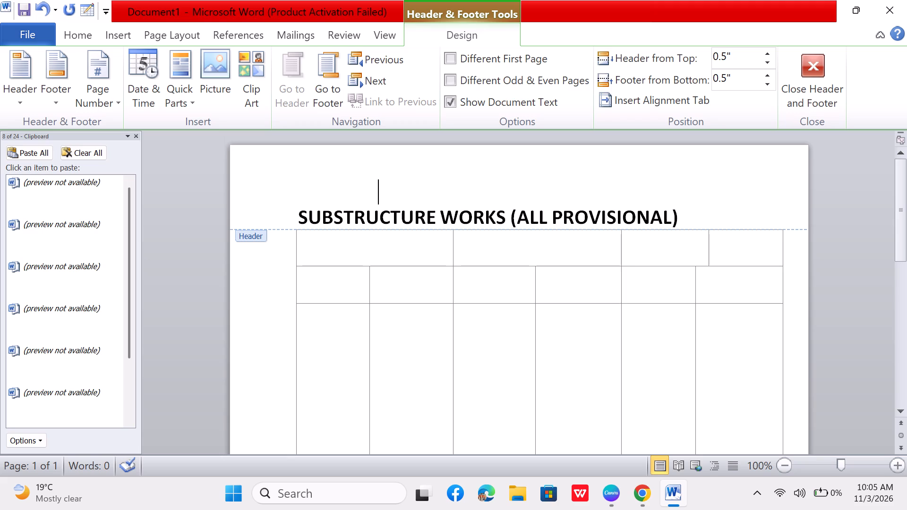
{"action": "key", "text": "a"}
{"action": "key", "text": "b"}
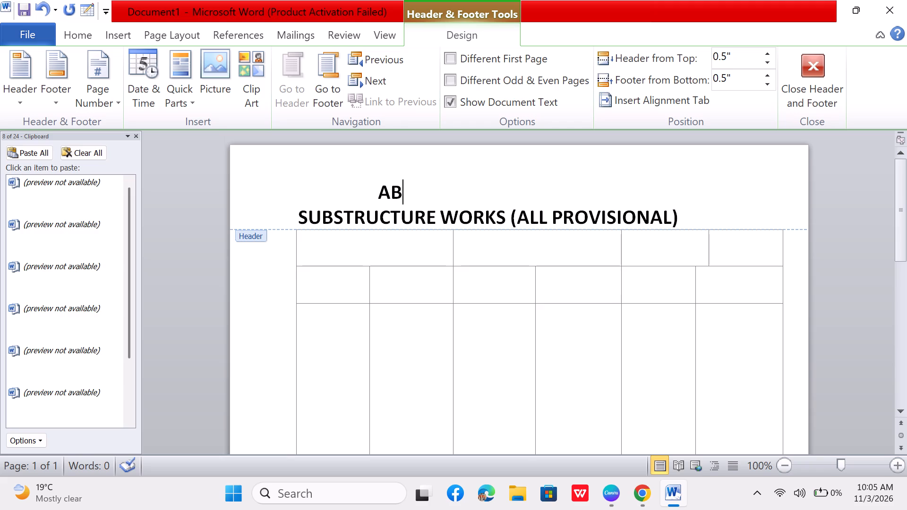
{"action": "key", "text": "s"}
{"action": "key", "text": "t"}
{"action": "key", "text": "r"}
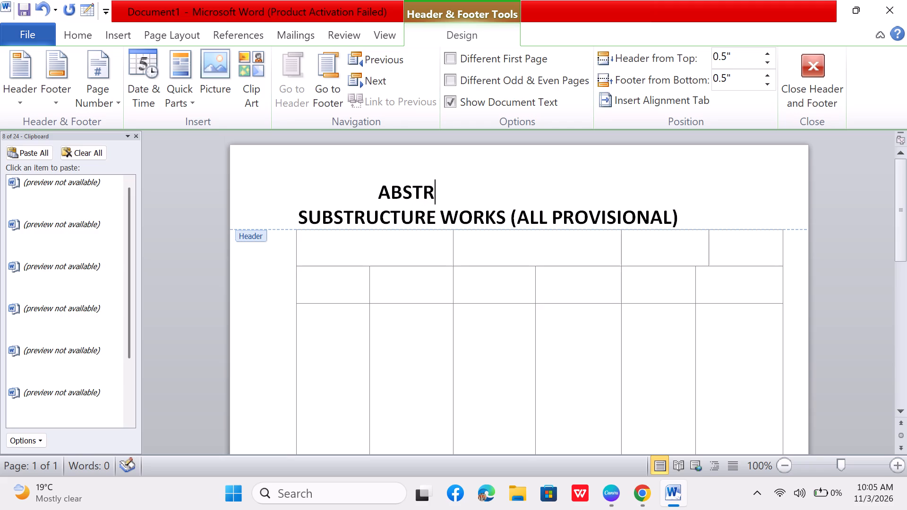
{"action": "type", "text": "ACT"}
{"action": "key", "text": "i"}
{"action": "type", "text": "NG"}
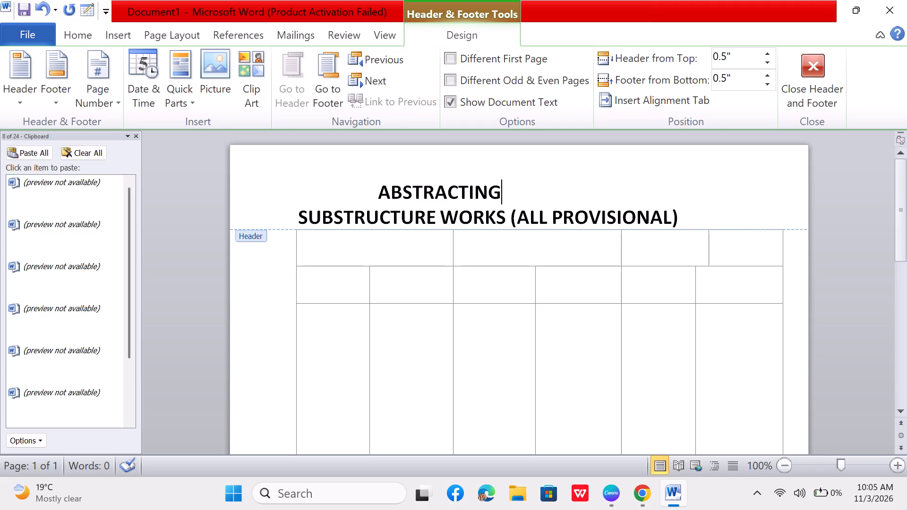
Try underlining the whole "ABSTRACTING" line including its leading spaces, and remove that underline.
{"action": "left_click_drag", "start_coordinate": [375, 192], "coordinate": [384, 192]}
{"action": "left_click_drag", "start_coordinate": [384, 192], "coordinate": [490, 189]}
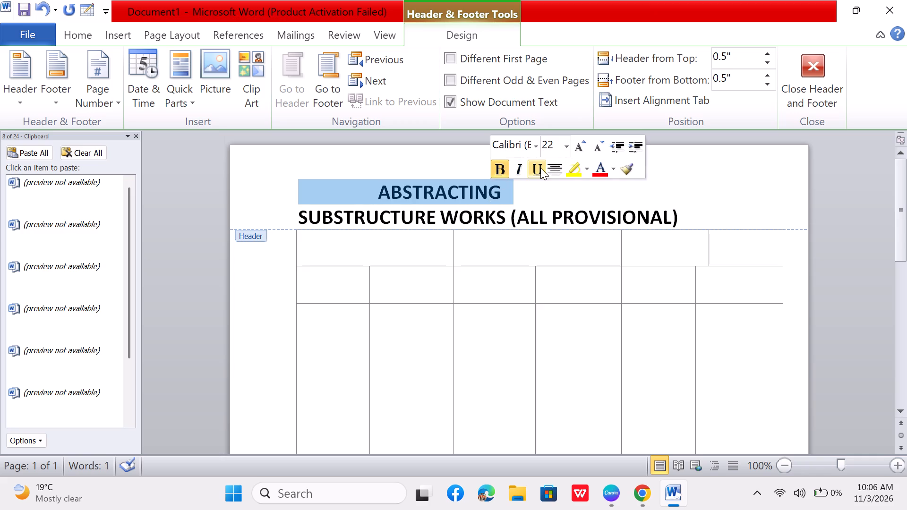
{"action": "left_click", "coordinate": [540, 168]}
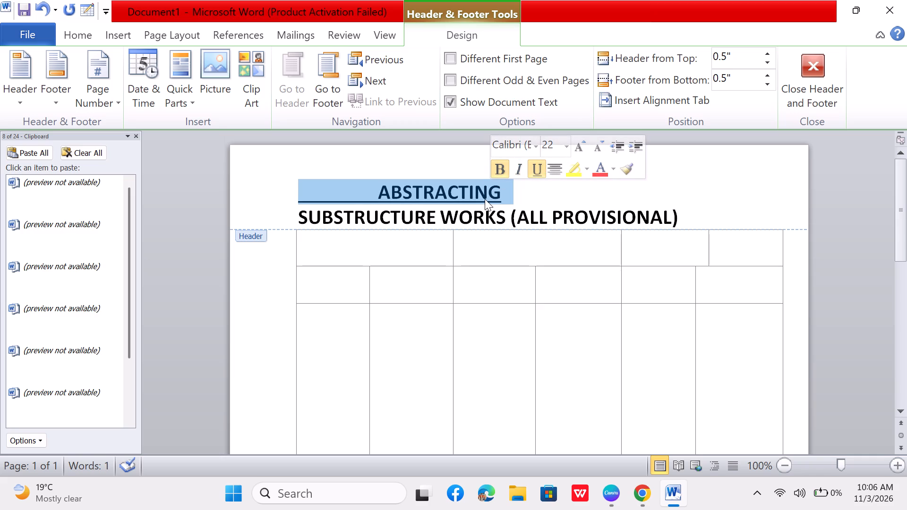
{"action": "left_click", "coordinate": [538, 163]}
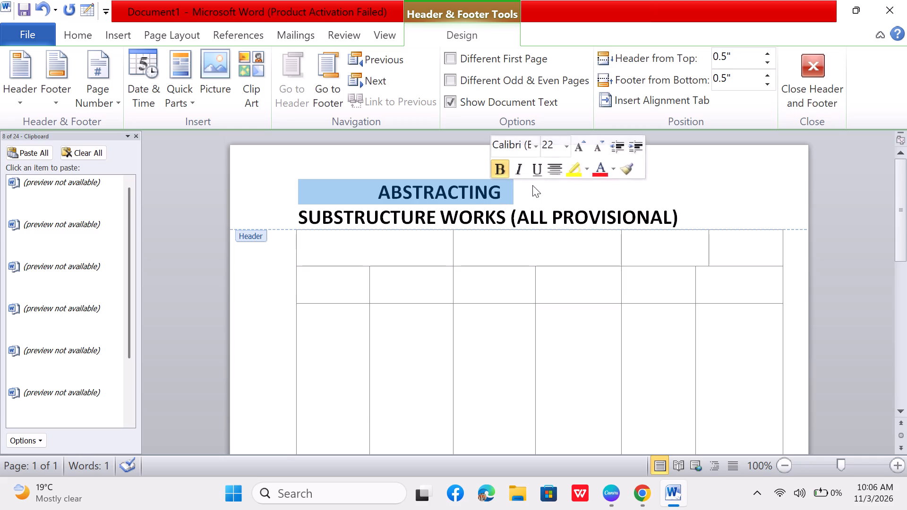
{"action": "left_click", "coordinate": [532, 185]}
Underline the word "ABSTRACTING" in the page header without the bulk of its leading indent.
{"action": "left_click_drag", "start_coordinate": [499, 195], "coordinate": [410, 194]}
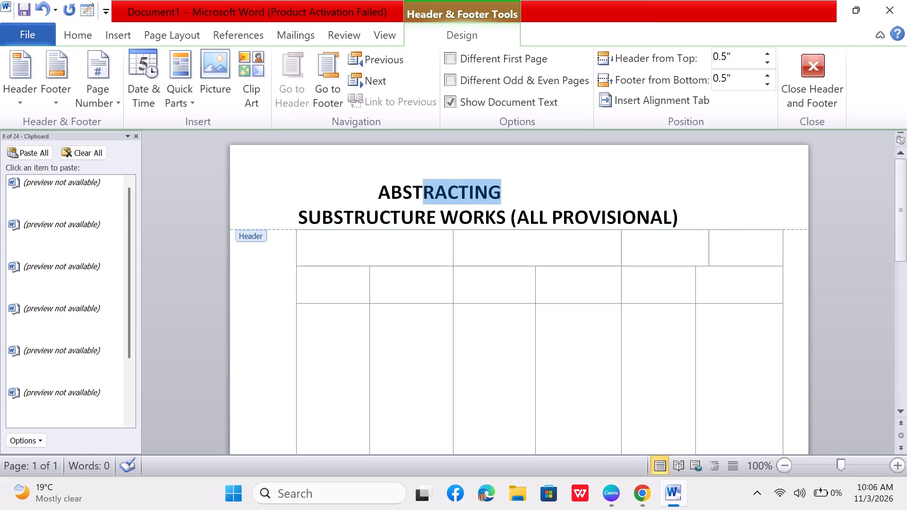
{"action": "left_click_drag", "start_coordinate": [410, 194], "coordinate": [373, 191]}
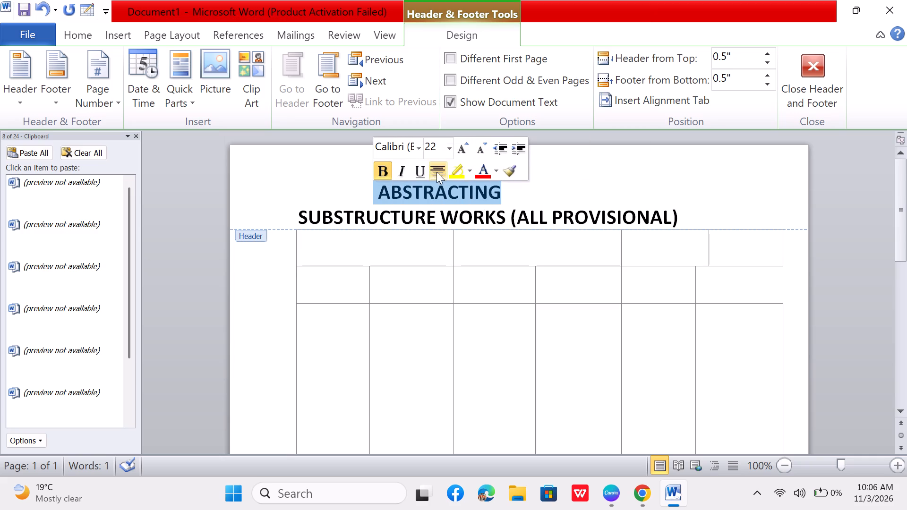
{"action": "left_click", "coordinate": [418, 171]}
{"action": "left_click", "coordinate": [532, 198]}
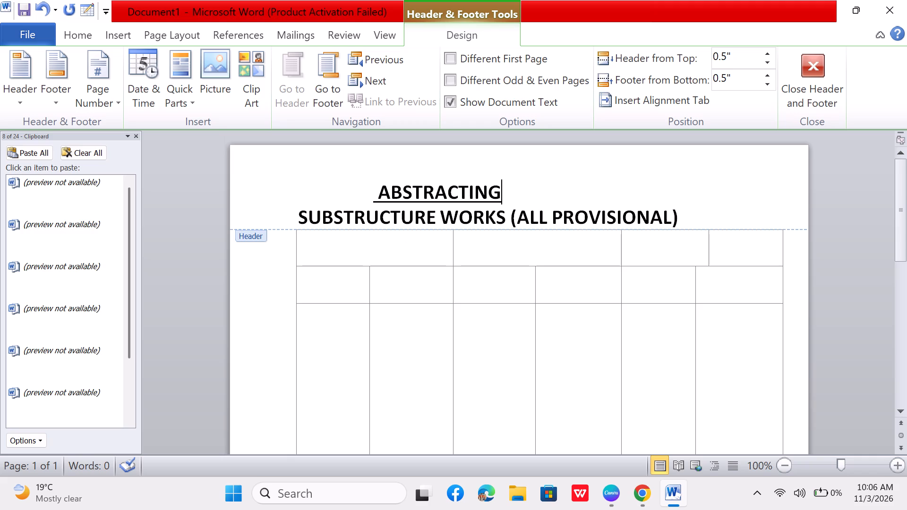
Return to the document body and enter "M³" with a superscript 3 in the table's first top-row cell, indented with spaces toward the middle.
{"action": "scroll", "coordinate": [522, 202], "scroll_direction": "down", "scroll_amount": 1}
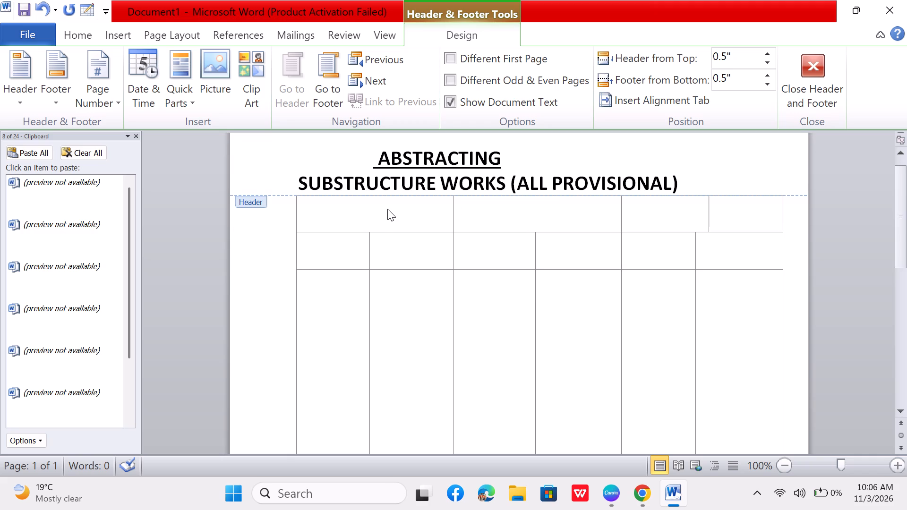
{"action": "double_click", "coordinate": [371, 210]}
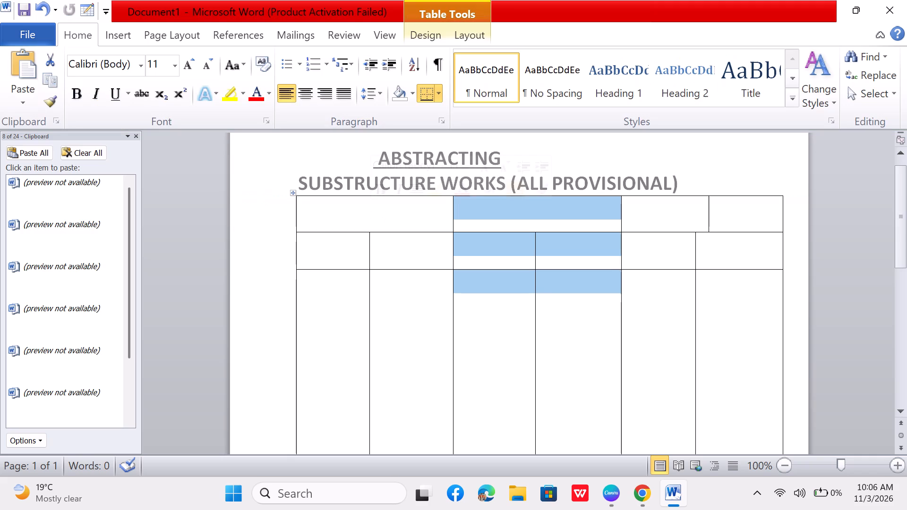
{"action": "left_click", "coordinate": [348, 220]}
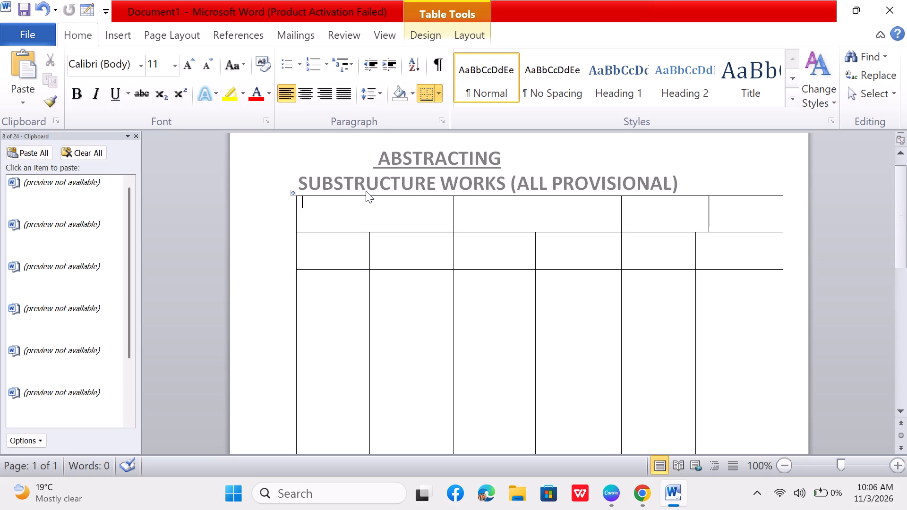
{"action": "key", "text": "m"}
{"action": "key", "text": "BackSpace"}
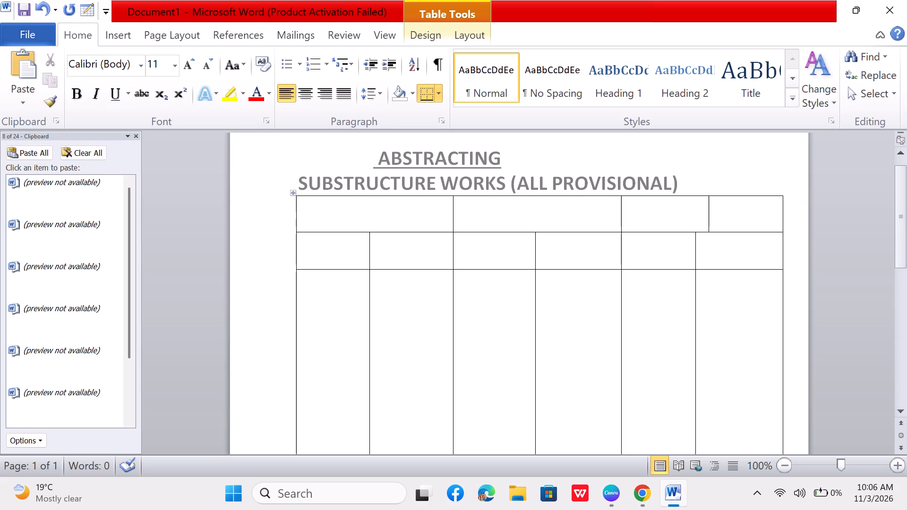
{"action": "key", "text": "space"}
{"action": "key", "text": "space"}
{"action": "key", "text": "space"}
{"action": "key", "text": "space"}
{"action": "key", "text": "space"}
{"action": "key", "text": "space"}
{"action": "key", "text": "space"}
{"action": "key", "text": "space"}
{"action": "key", "text": "space"}
{"action": "key", "text": "space"}
{"action": "key", "text": "space"}
{"action": "key", "text": "space"}
{"action": "key", "text": "space"}
{"action": "key", "text": "space"}
{"action": "key", "text": "space"}
{"action": "key", "text": "space"}
{"action": "key", "text": "space"}
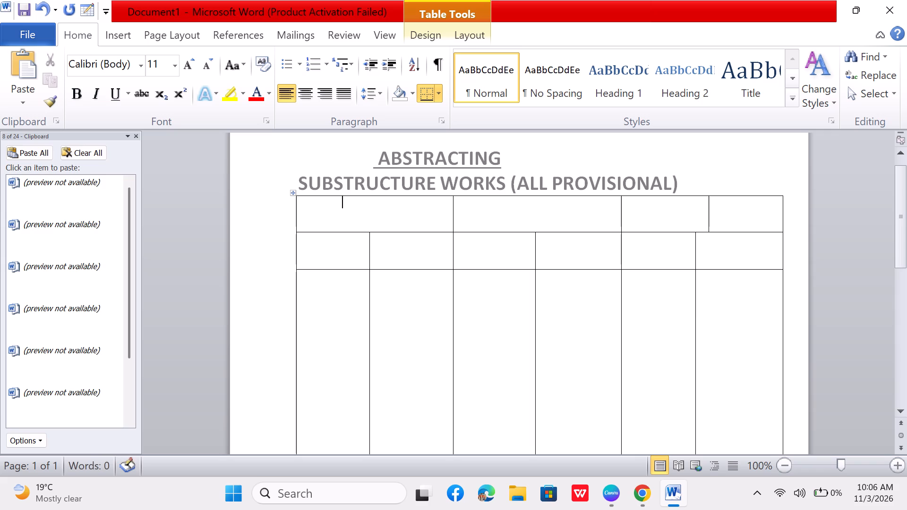
{"action": "key", "text": "m"}
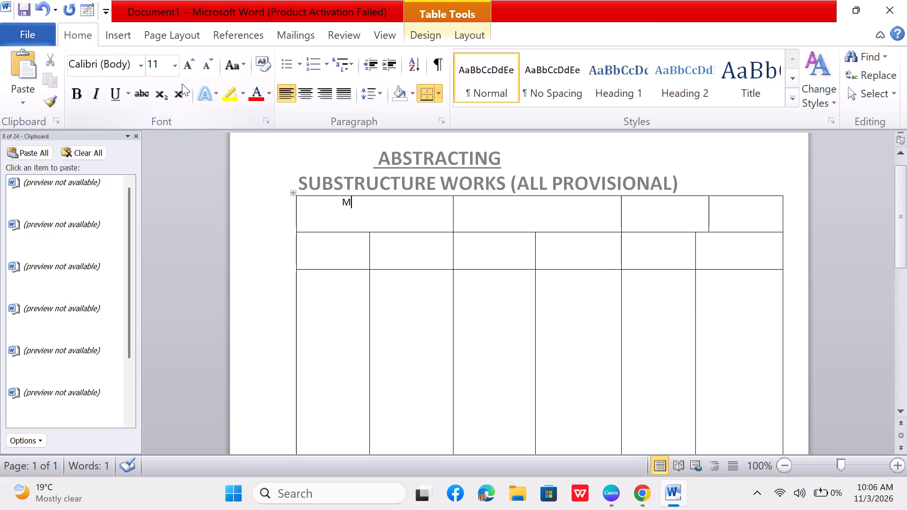
{"action": "left_click", "coordinate": [183, 95]}
{"action": "key", "text": "2"}
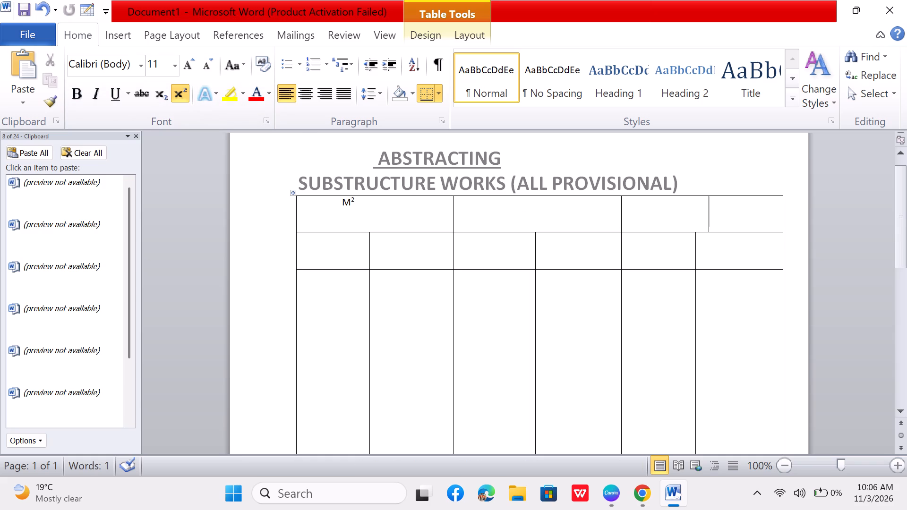
{"action": "key", "text": "BackSpace"}
{"action": "key", "text": "3"}
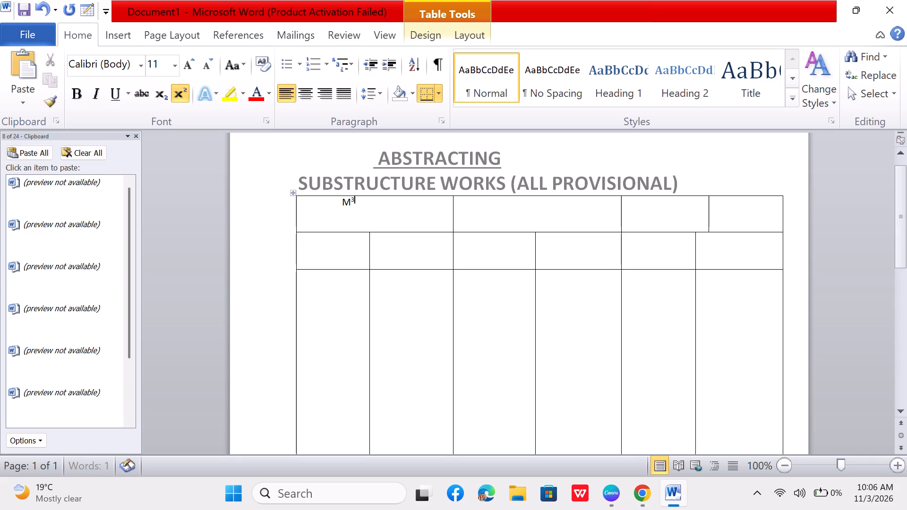
Enter "M²" with a superscript 2 in the second top-row cell, indented with spaces toward the middle.
{"action": "left_click", "coordinate": [490, 204]}
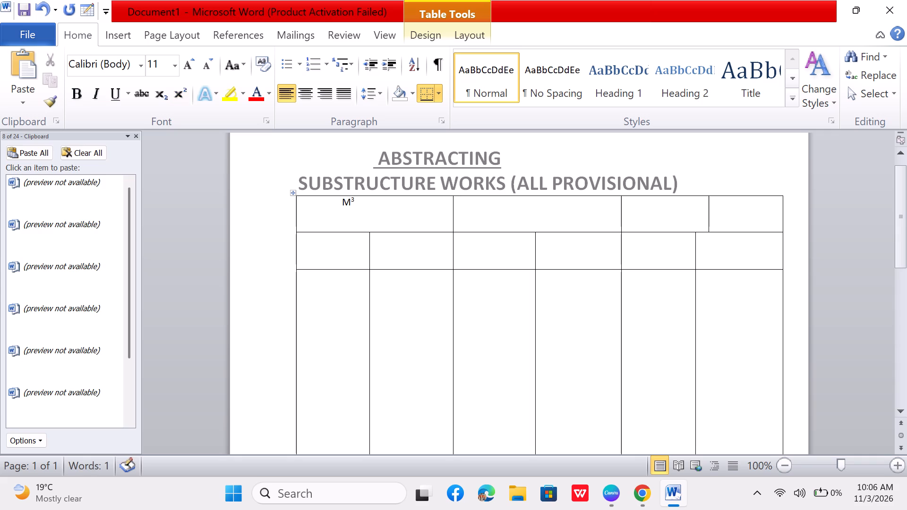
{"action": "key", "text": "space"}
{"action": "key", "text": "space"}
{"action": "key", "text": "space"}
{"action": "key", "text": "space"}
{"action": "key", "text": "space"}
{"action": "key", "text": "space"}
{"action": "key", "text": "space"}
{"action": "key", "text": "space"}
{"action": "key", "text": "space"}
{"action": "key", "text": "space"}
{"action": "key", "text": "space"}
{"action": "key", "text": "space"}
{"action": "key", "text": "space"}
{"action": "key", "text": "space"}
{"action": "key", "text": "space"}
{"action": "key", "text": "space"}
{"action": "key", "text": "space"}
{"action": "key", "text": "space"}
{"action": "key", "text": "space"}
{"action": "key", "text": "space"}
{"action": "key", "text": "space"}
{"action": "key", "text": "space"}
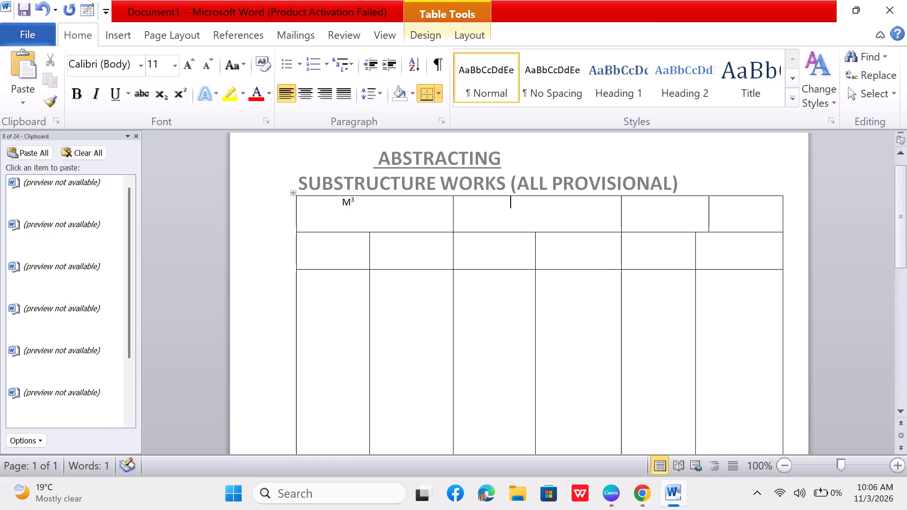
{"action": "key", "text": "m"}
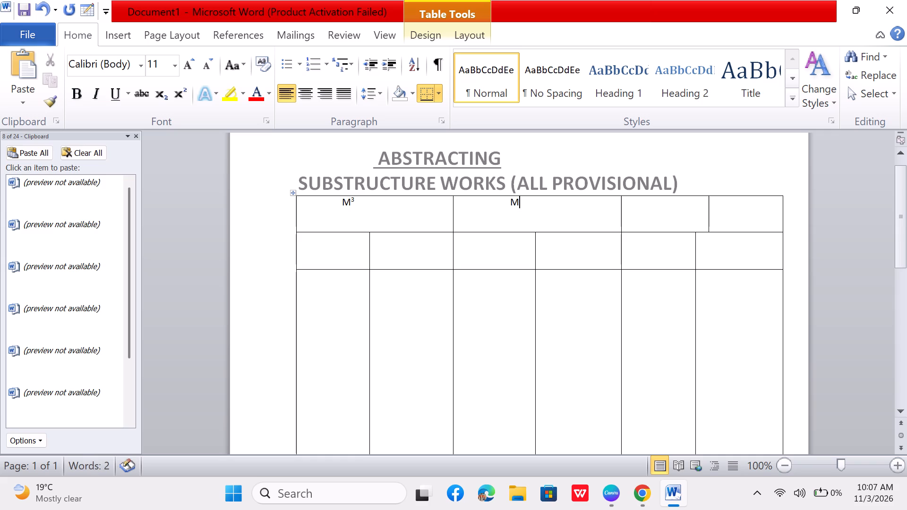
{"action": "left_click", "coordinate": [182, 96]}
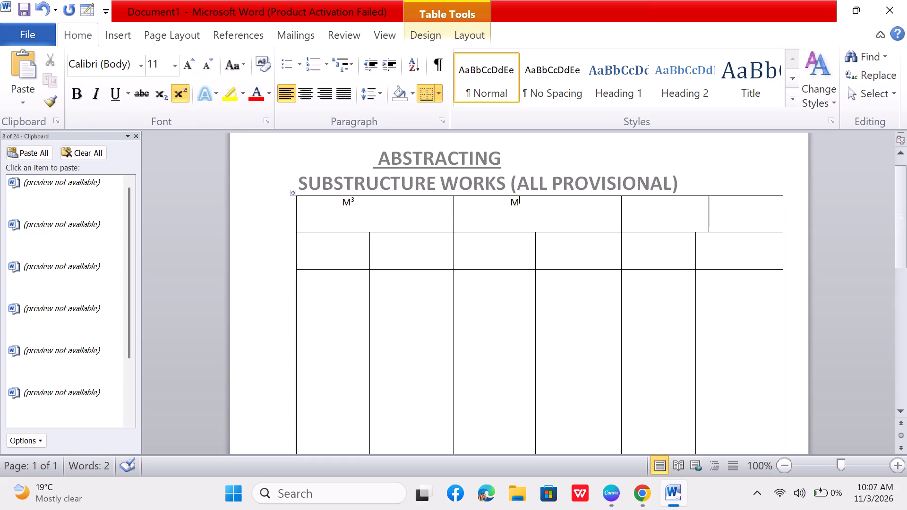
{"action": "key", "text": "2"}
Enter "M ,Nr ,ITEM," in the third top-row cell, slightly indented with spaces.
{"action": "left_click", "coordinate": [650, 213]}
{"action": "right_click", "coordinate": [708, 209]}
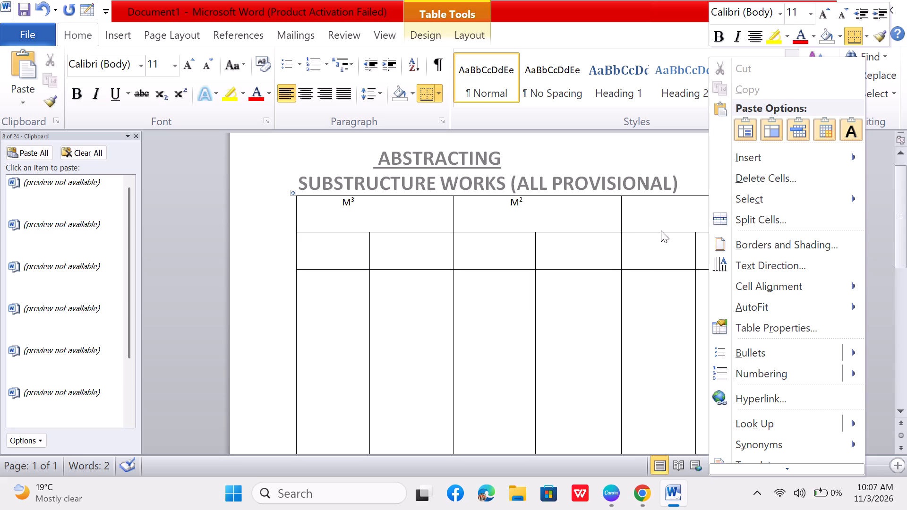
{"action": "left_click", "coordinate": [664, 217]}
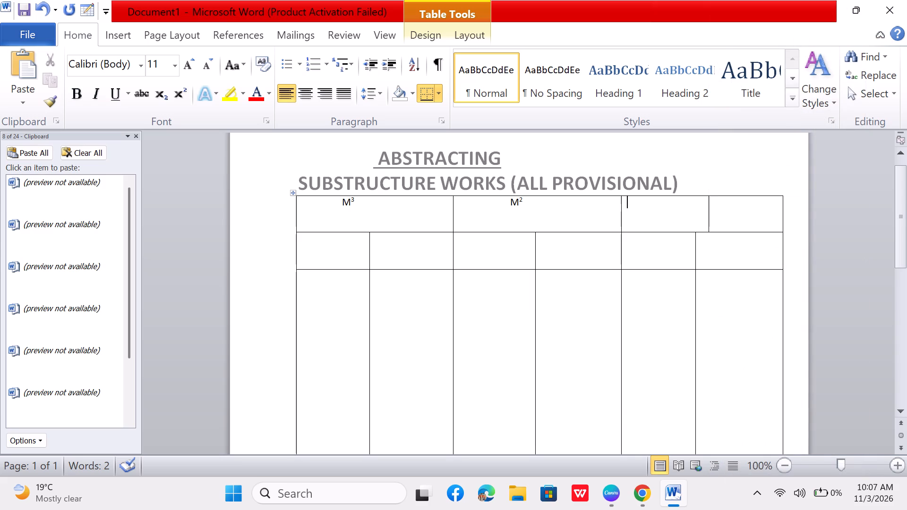
{"action": "key", "text": "space"}
{"action": "key", "text": "space"}
{"action": "key", "text": "m"}
{"action": "key", "text": "space"}
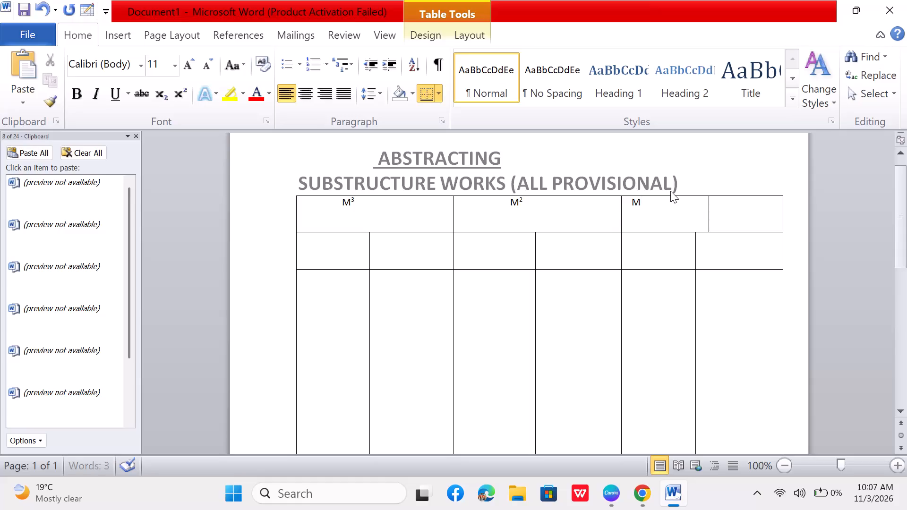
{"action": "type", "text": ","}
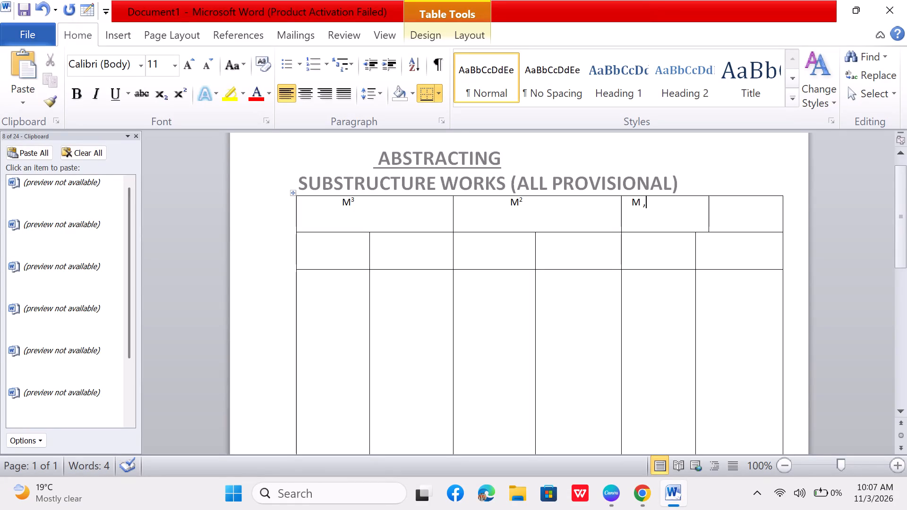
{"action": "key", "text": "n"}
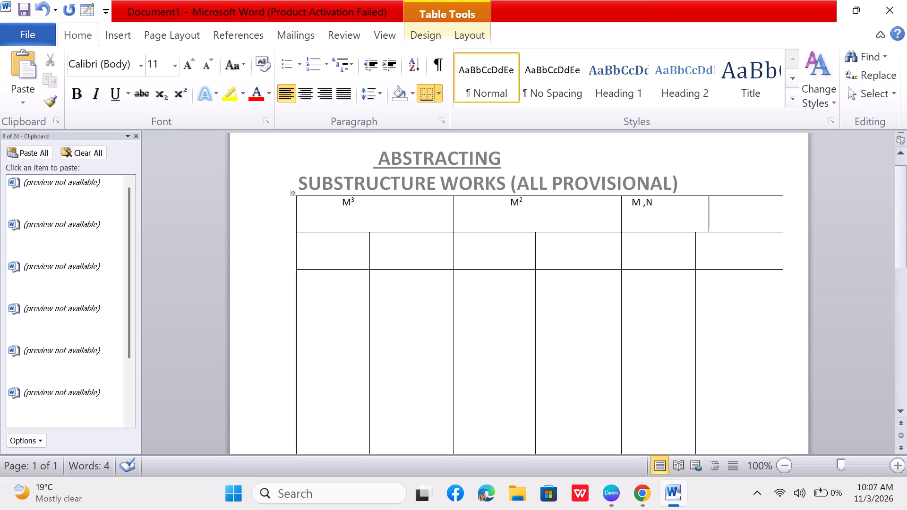
{"action": "key", "text": "r"}
{"action": "key", "text": "space"}
{"action": "key", "text": "comma"}
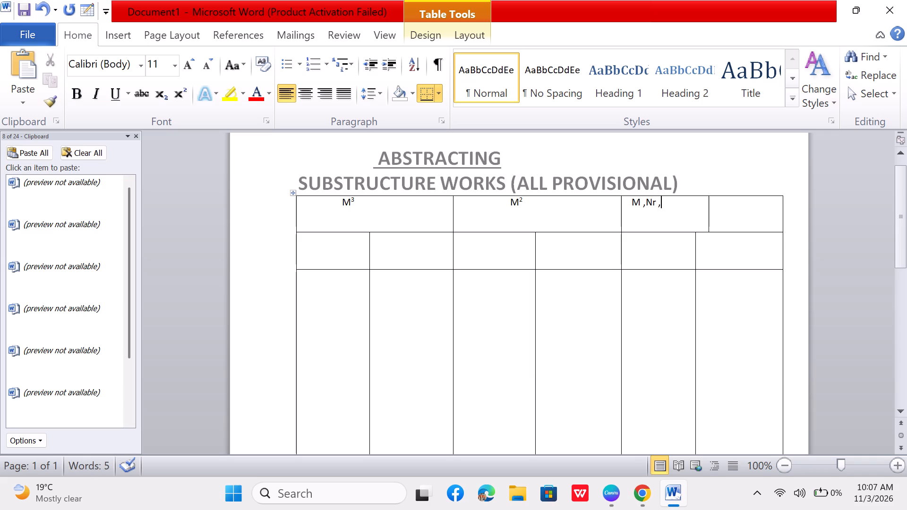
{"action": "key", "text": "i"}
{"action": "key", "text": "t"}
{"action": "key", "text": "e"}
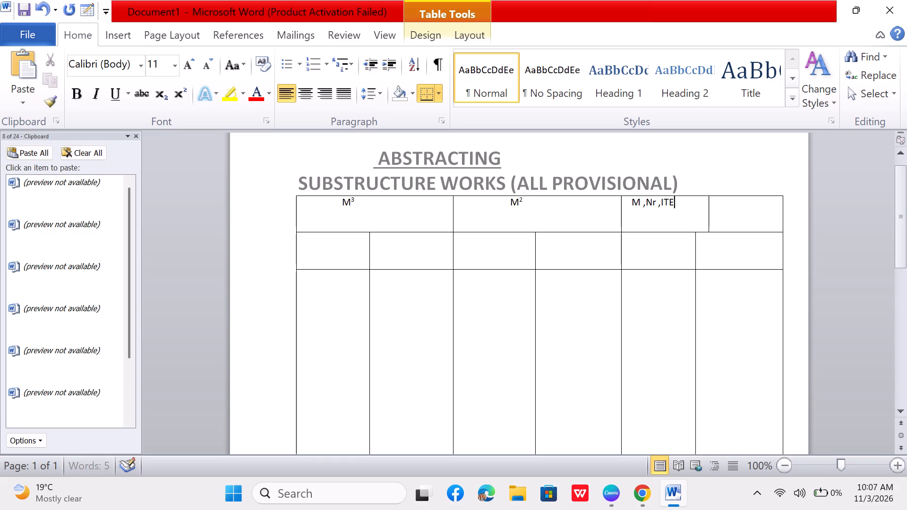
{"action": "key", "text": "m"}
{"action": "key", "text": "comma"}
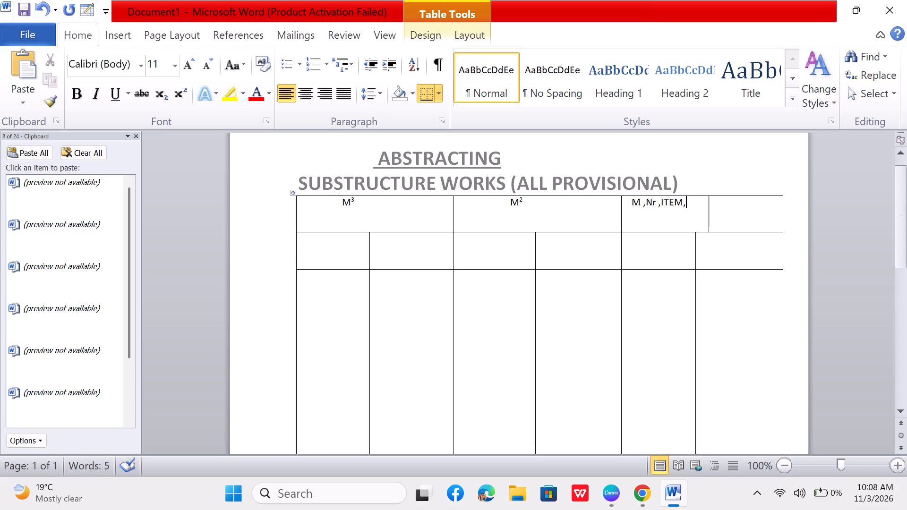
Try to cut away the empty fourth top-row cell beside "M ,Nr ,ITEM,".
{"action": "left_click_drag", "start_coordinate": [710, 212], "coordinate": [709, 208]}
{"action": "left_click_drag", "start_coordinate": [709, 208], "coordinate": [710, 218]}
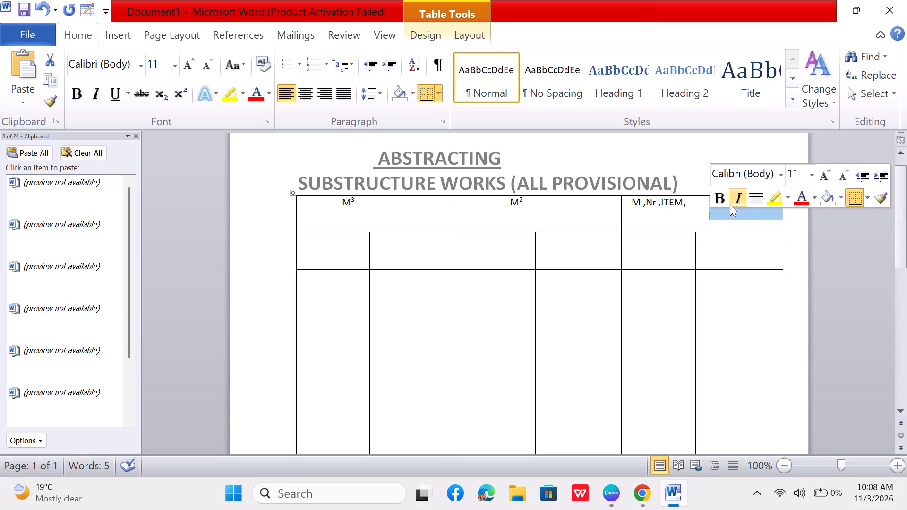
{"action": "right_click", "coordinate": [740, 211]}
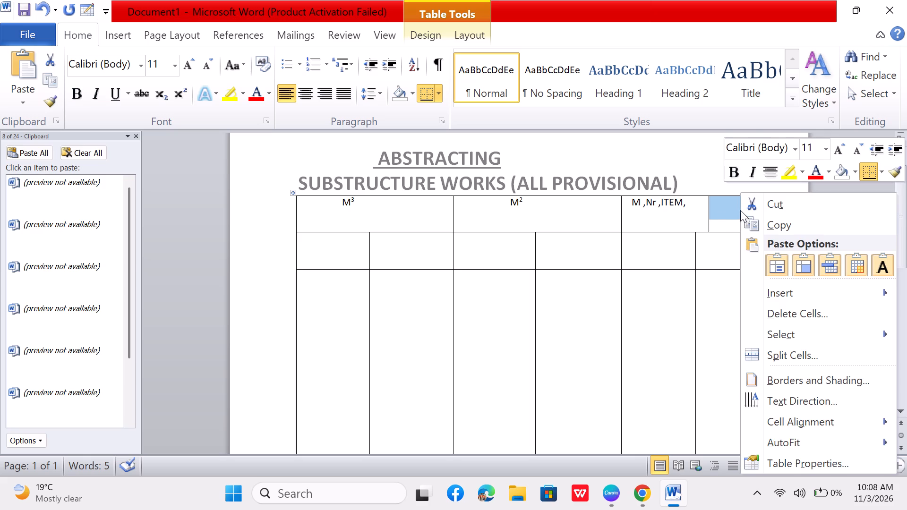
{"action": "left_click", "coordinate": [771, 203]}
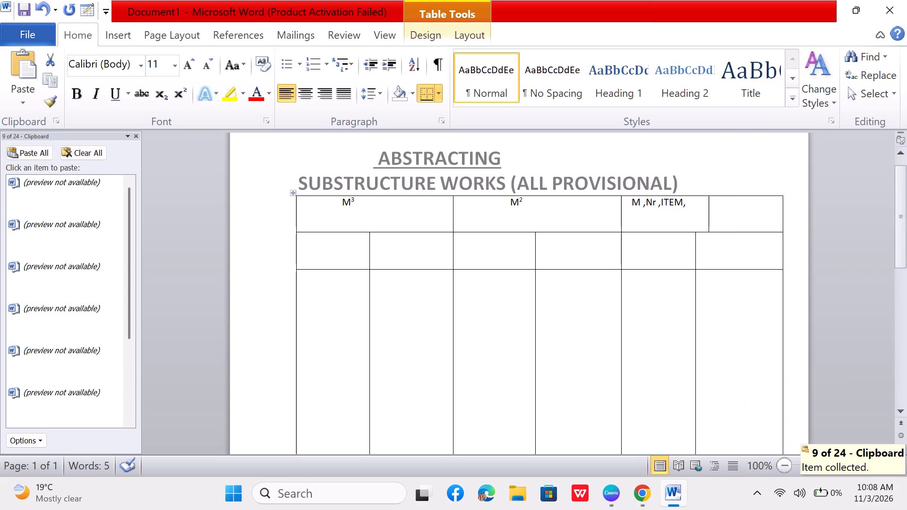
Auto-fit the divider between the third and fourth top-row cells so it lines up with the column line below.
{"action": "right_click", "coordinate": [701, 213]}
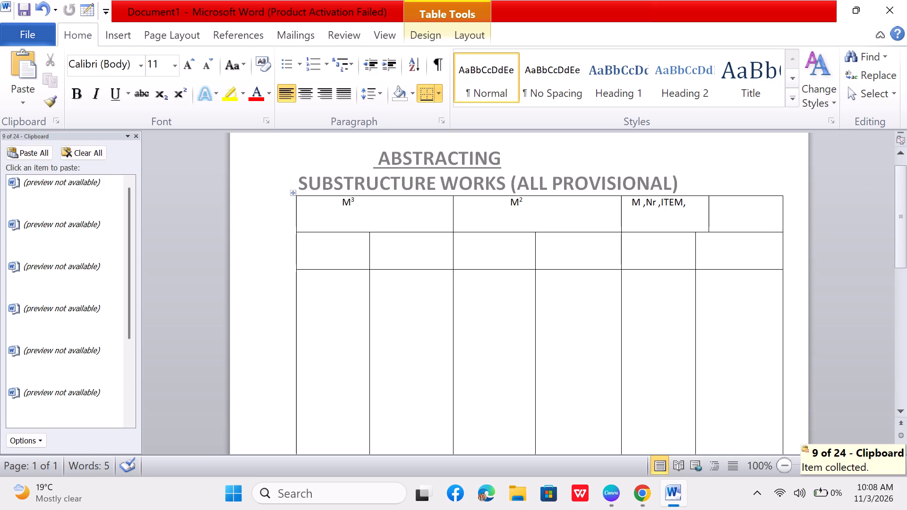
{"action": "left_click", "coordinate": [683, 215]}
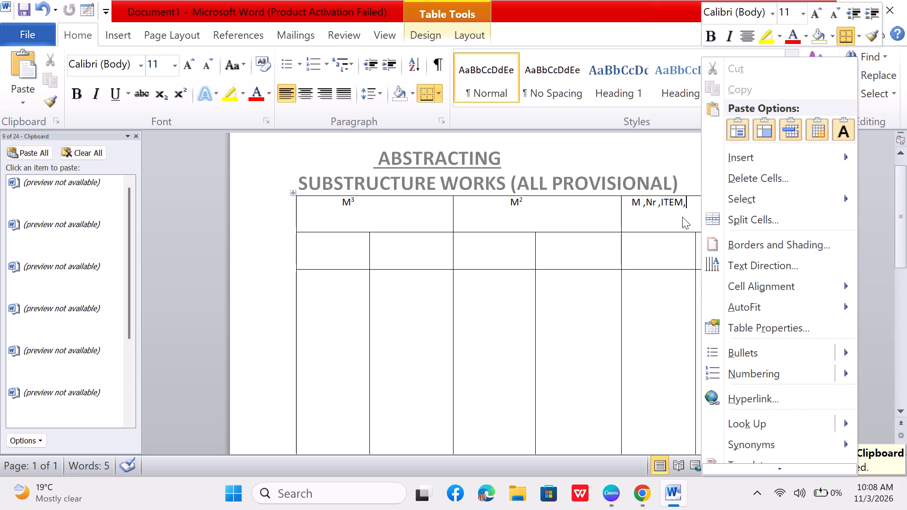
{"action": "left_click", "coordinate": [707, 211]}
{"action": "double_click", "coordinate": [707, 211]}
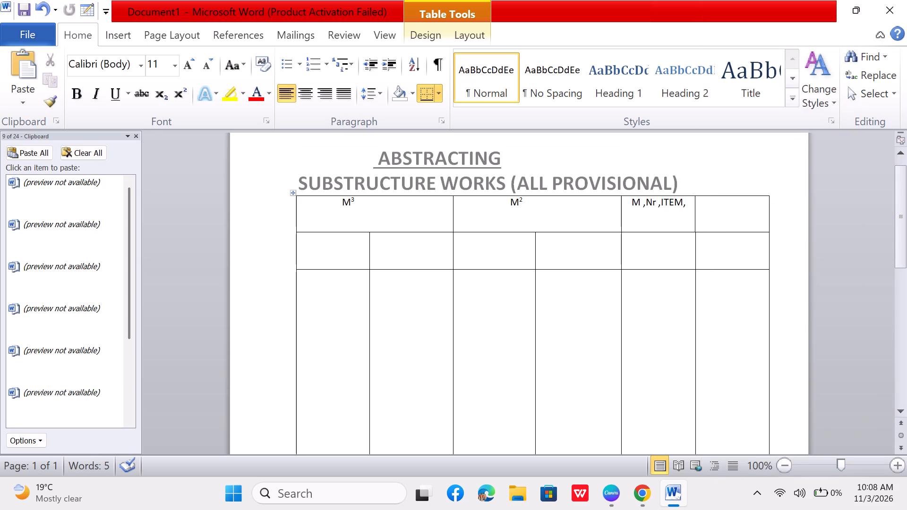
Cut the contents of the third and fourth top-row cells, including the "M ,Nr ,ITEM," text.
{"action": "left_click_drag", "start_coordinate": [697, 212], "coordinate": [698, 212]}
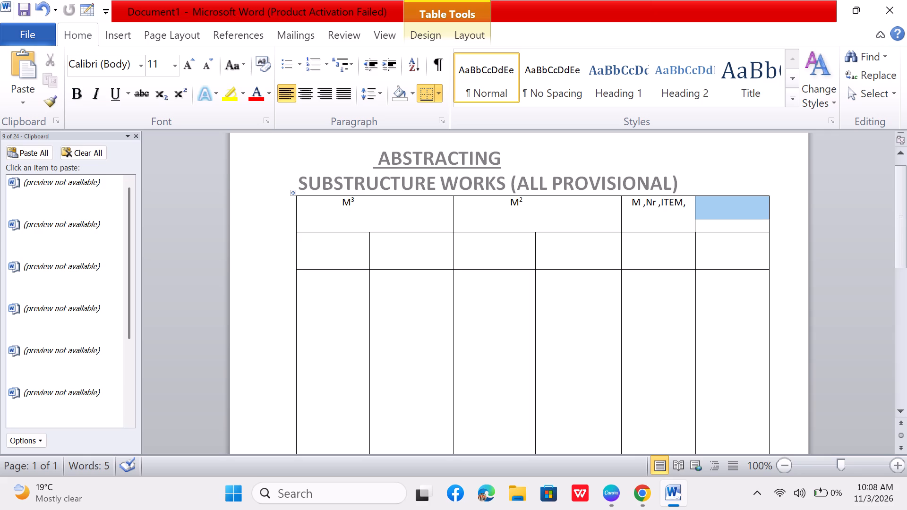
{"action": "left_click_drag", "start_coordinate": [698, 212], "coordinate": [713, 218]}
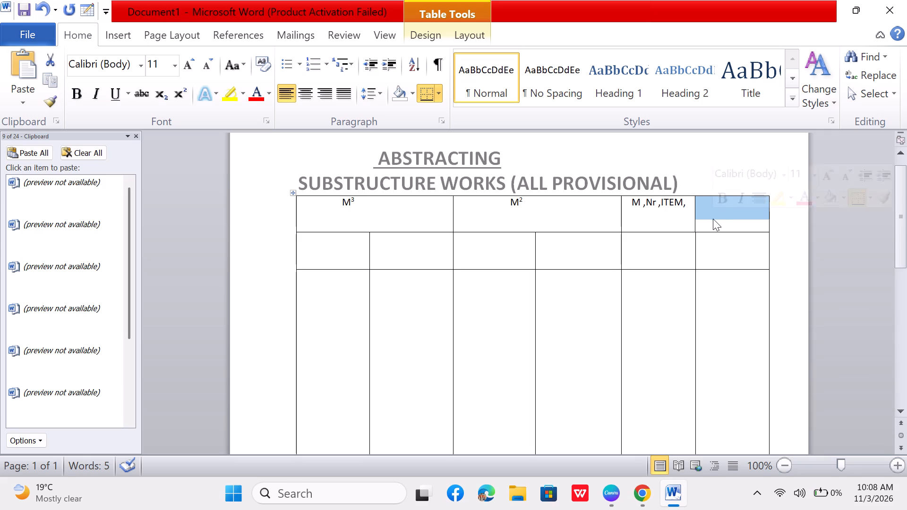
{"action": "right_click", "coordinate": [710, 220]}
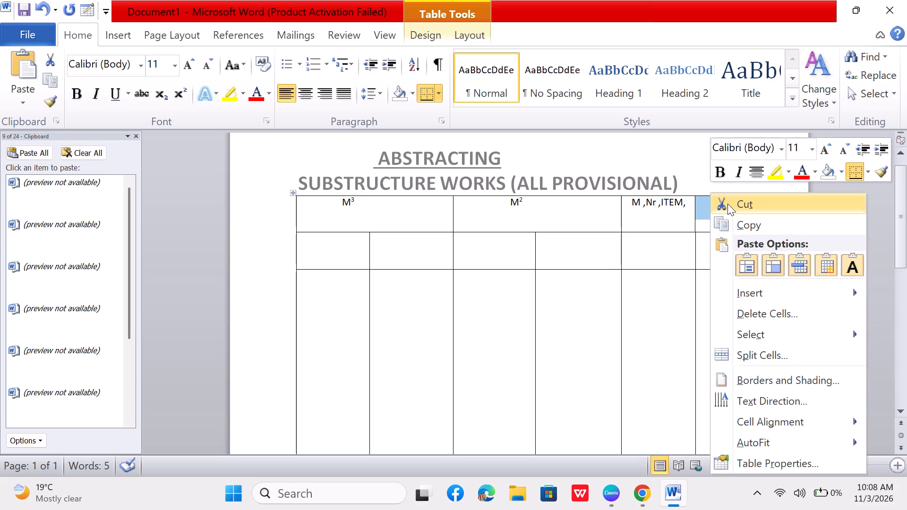
{"action": "left_click", "coordinate": [727, 204]}
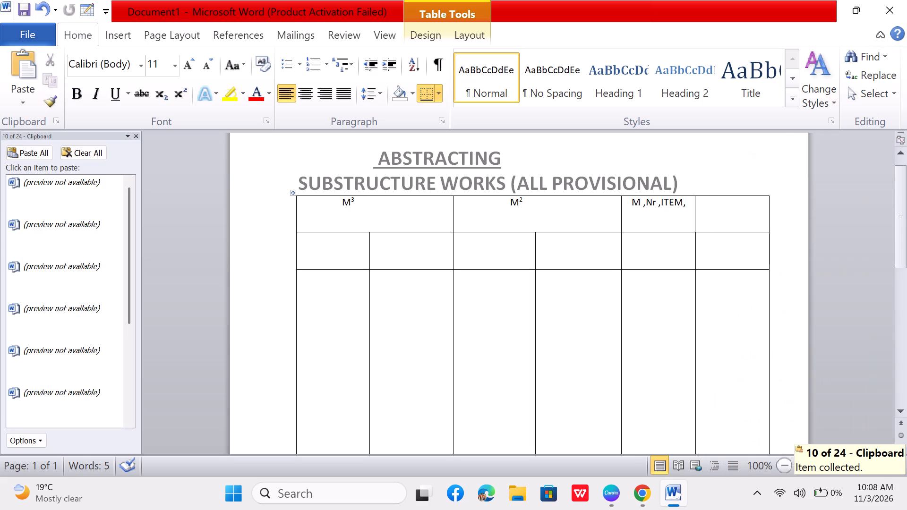
{"action": "left_click_drag", "start_coordinate": [688, 223], "coordinate": [711, 224]}
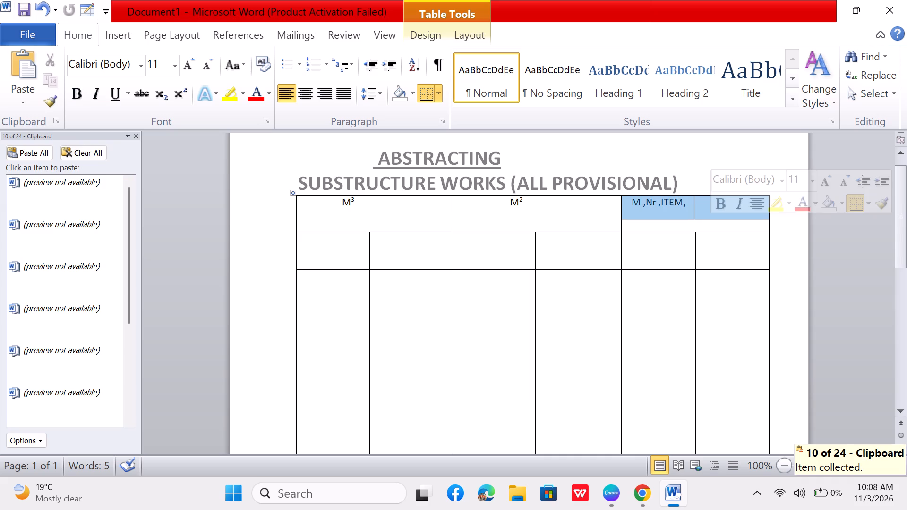
{"action": "right_click", "coordinate": [711, 221]}
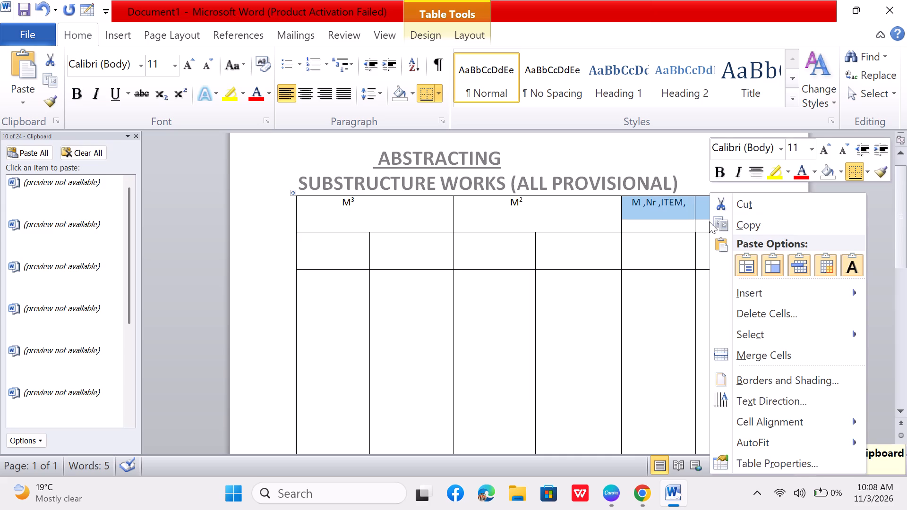
{"action": "left_click", "coordinate": [737, 202]}
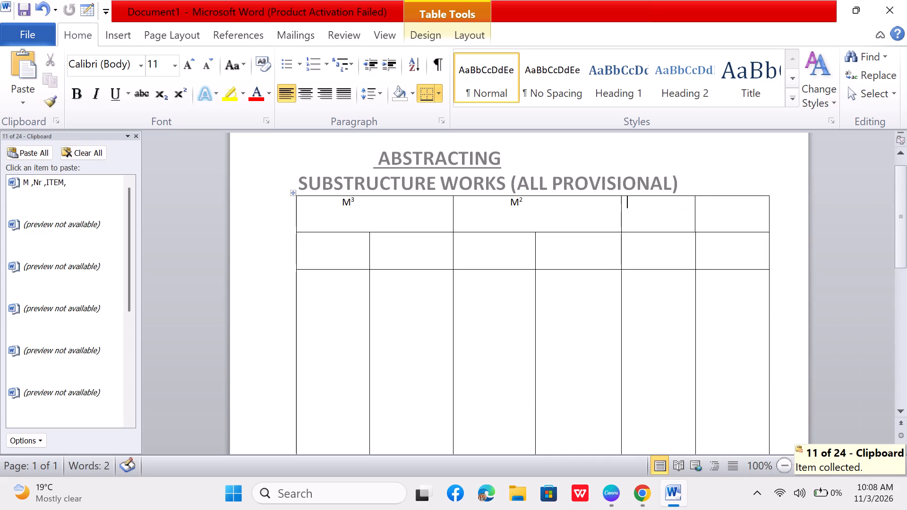
Move the divider between the table's last two columns outward, leaving only a thin strip before the outer edge.
{"action": "left_click_drag", "start_coordinate": [694, 223], "coordinate": [696, 232]}
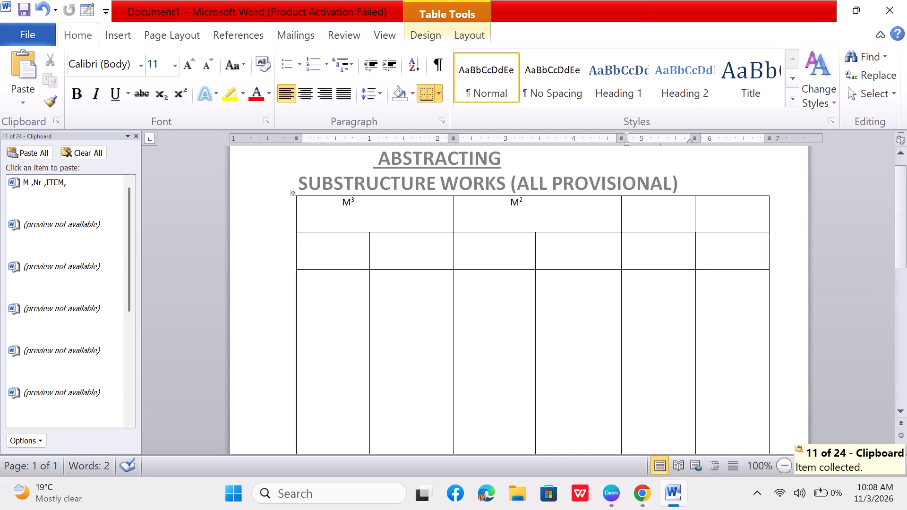
{"action": "left_click_drag", "start_coordinate": [696, 232], "coordinate": [700, 228]}
{"action": "left_click_drag", "start_coordinate": [700, 228], "coordinate": [760, 229]}
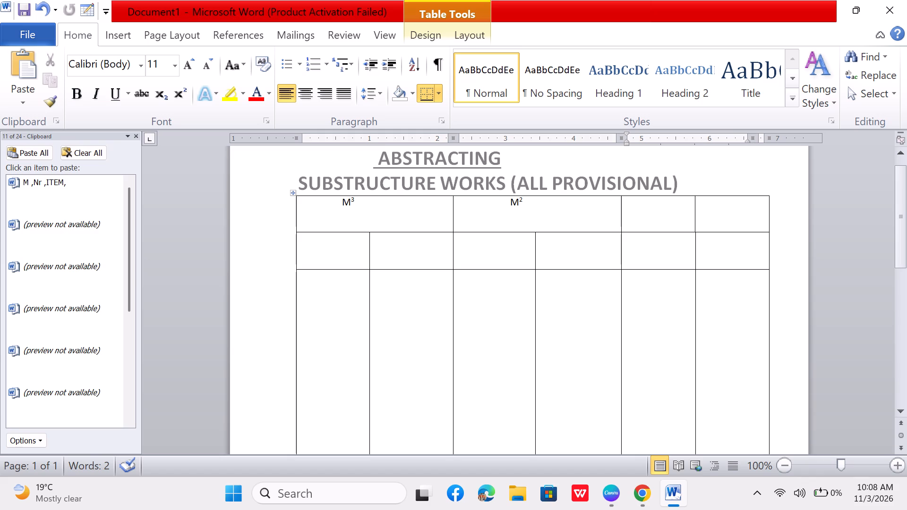
{"action": "left_click_drag", "start_coordinate": [760, 229], "coordinate": [775, 222]}
{"action": "left_click_drag", "start_coordinate": [775, 222], "coordinate": [777, 219]}
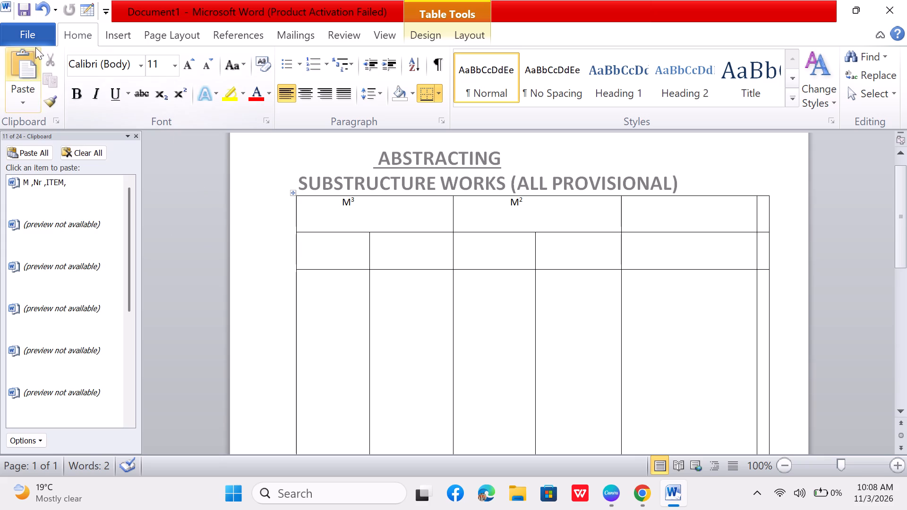
Draw a vertical line down the middle of the widened third section, starting below the top row.
{"action": "left_click", "coordinate": [114, 27]}
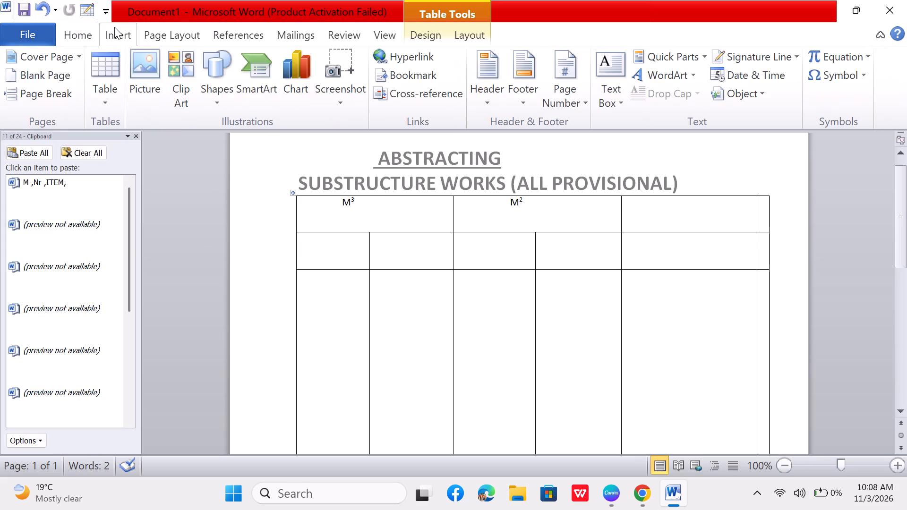
{"action": "left_click", "coordinate": [94, 74]}
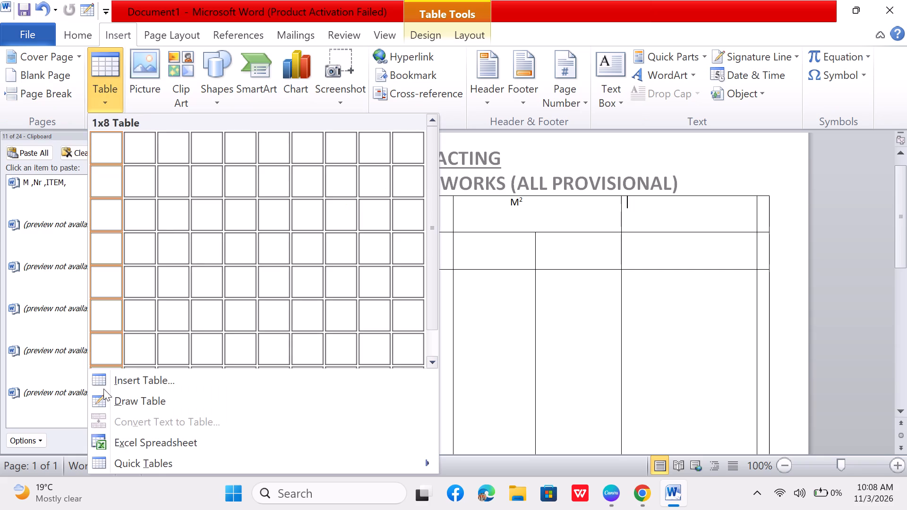
{"action": "left_click", "coordinate": [144, 399]}
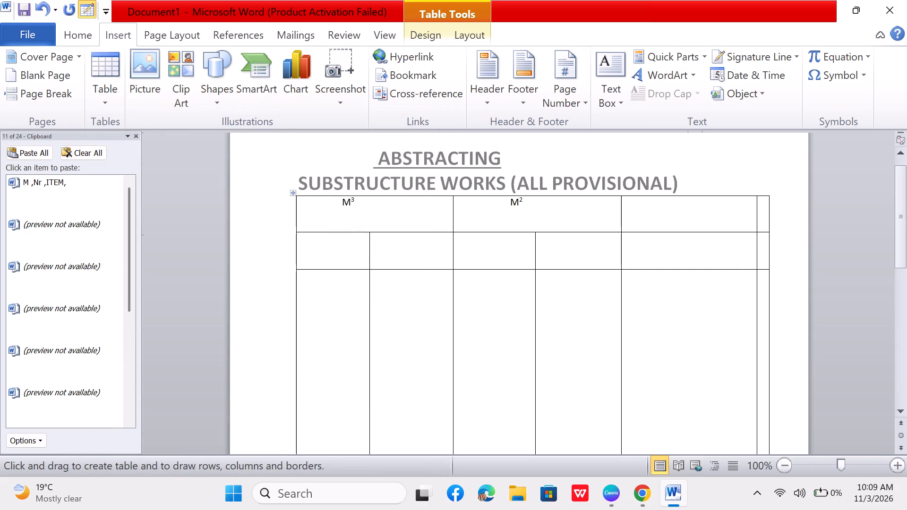
{"action": "left_click_drag", "start_coordinate": [688, 235], "coordinate": [684, 310]}
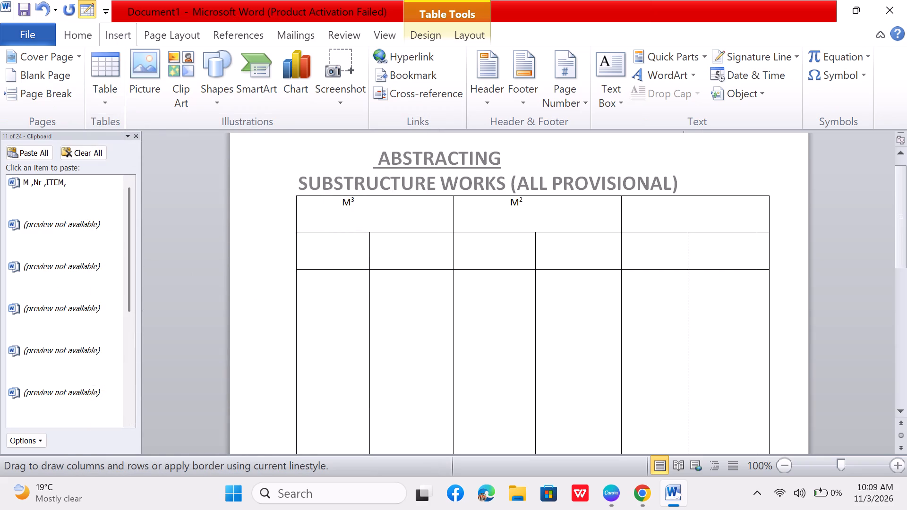
{"action": "left_click_drag", "start_coordinate": [684, 310], "coordinate": [685, 311]}
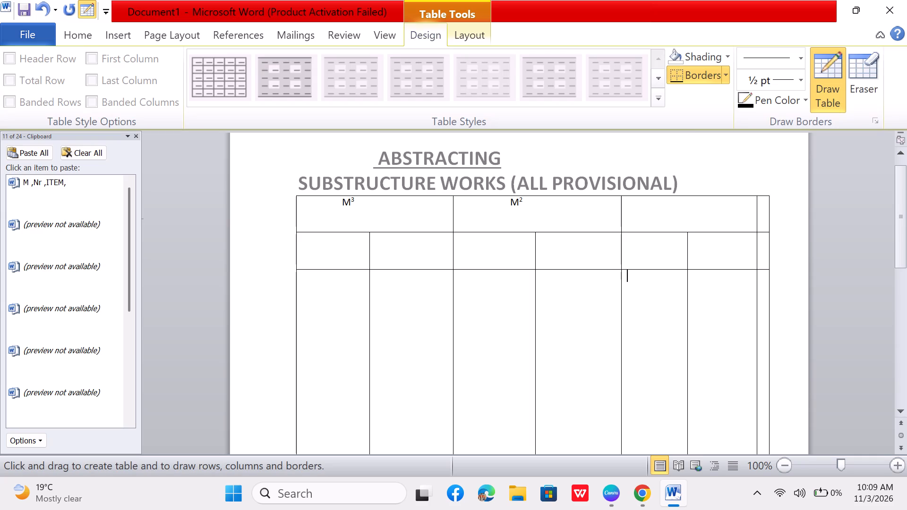
Enter the heading "M ,Nr ,ITEM,KG ,TONNES" in the wide third cell of the table's top row, slightly indented with leading spaces.
{"action": "double_click", "coordinate": [637, 207]}
{"action": "key", "text": "space"}
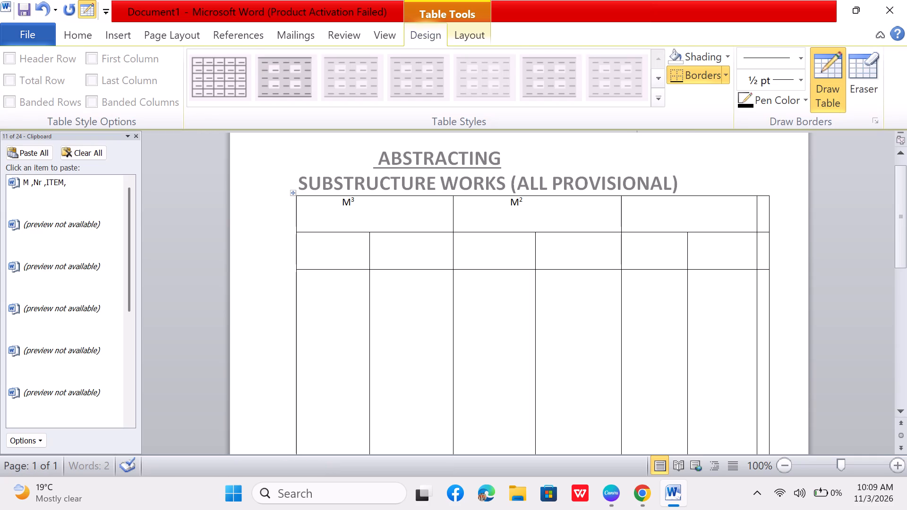
{"action": "key", "text": "space"}
{"action": "key", "text": "space"}
{"action": "key", "text": "m"}
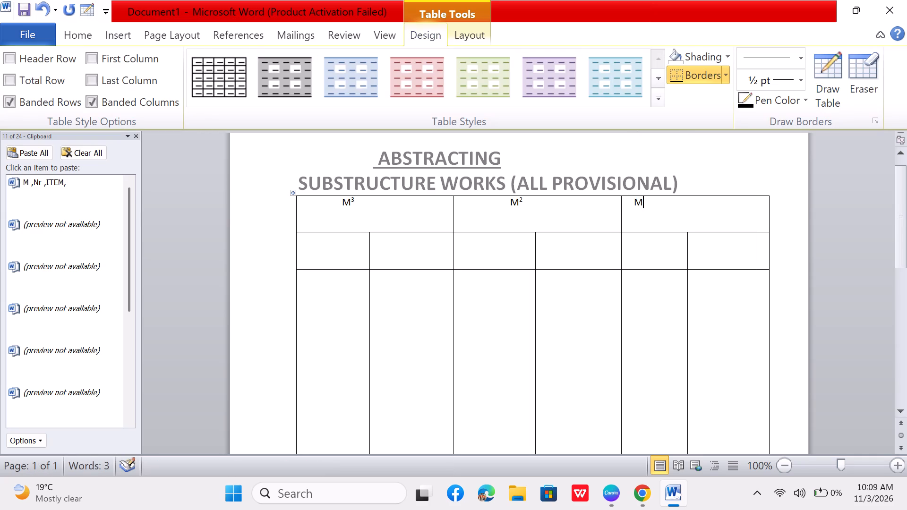
{"action": "key", "text": "space"}
{"action": "key", "text": "comma"}
{"action": "key", "text": "n"}
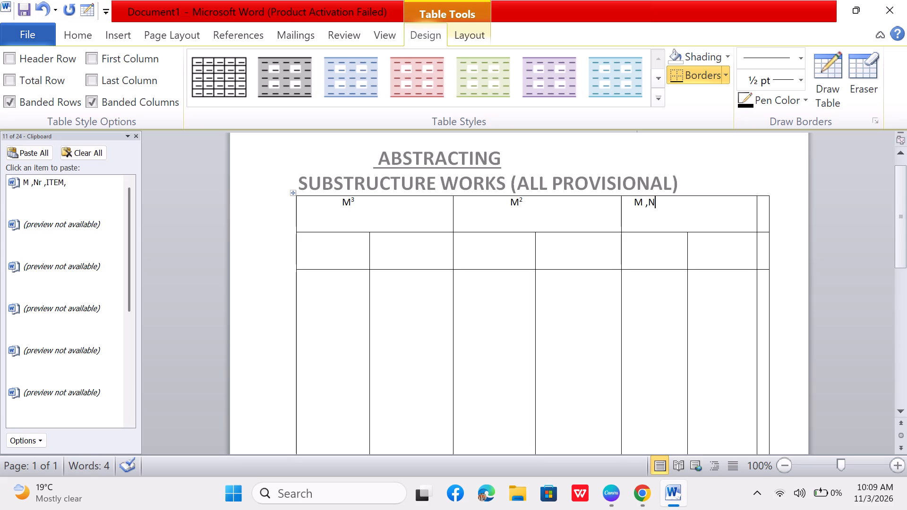
{"action": "key", "text": "r"}
{"action": "key", "text": "space"}
{"action": "key", "text": "comma"}
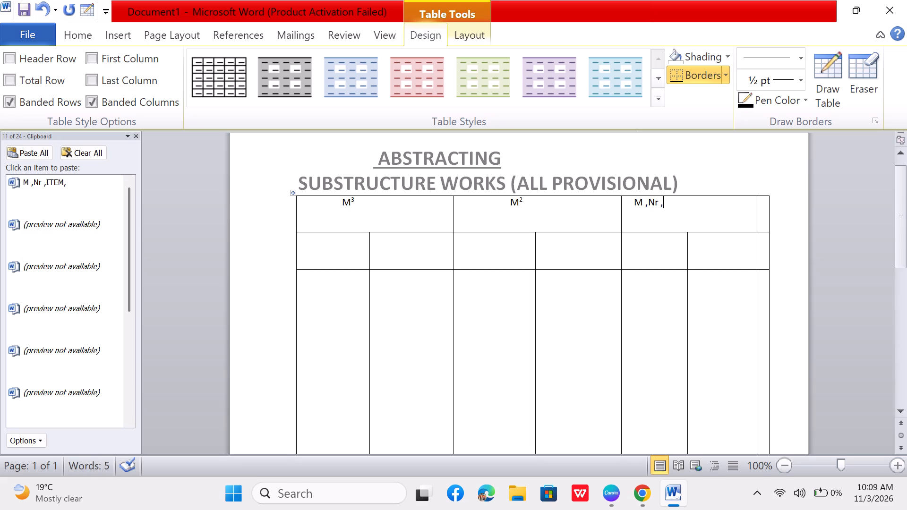
{"action": "key", "text": "i"}
{"action": "key", "text": "t"}
{"action": "key", "text": "e"}
{"action": "key", "text": "m"}
{"action": "key", "text": "comma"}
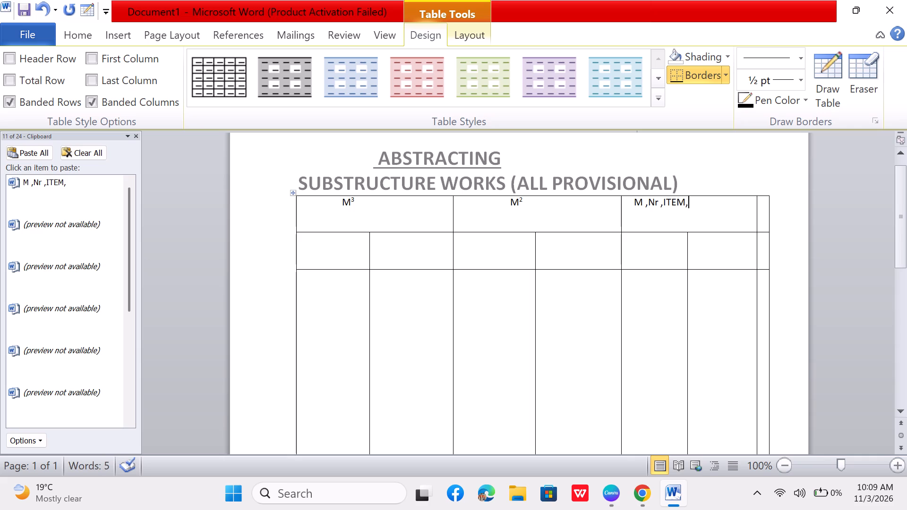
{"action": "key", "text": "k"}
{"action": "key", "text": "g"}
{"action": "key", "text": "space"}
{"action": "key", "text": "comma"}
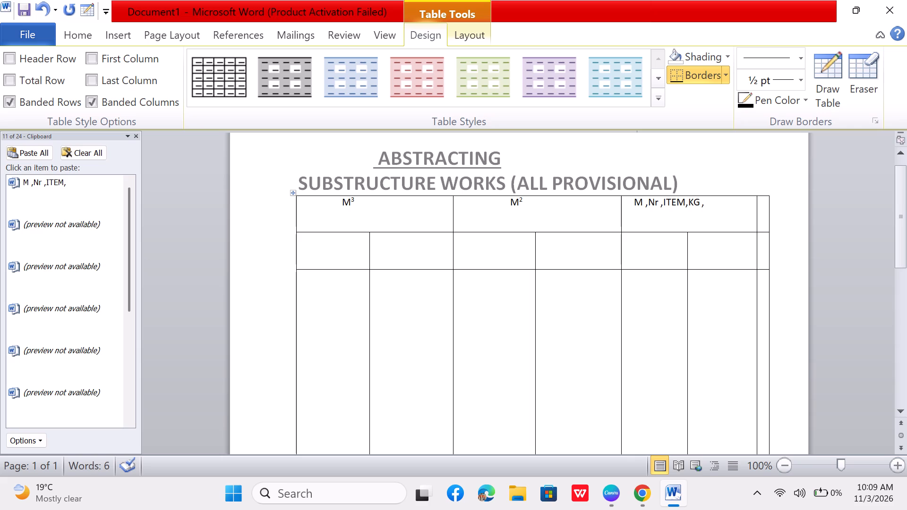
{"action": "key", "text": "t"}
{"action": "key", "text": "o"}
{"action": "key", "text": "m"}
{"action": "key", "text": "BackSpace"}
{"action": "key", "text": "n"}
{"action": "key", "text": "n"}
{"action": "type", "text": "ES"}
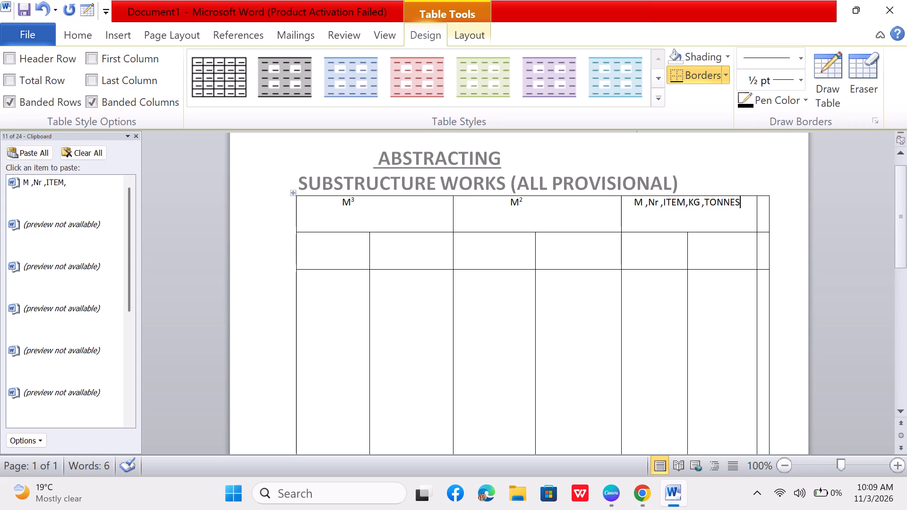
Label the two second-row cells under the M³ heading "ADD" and "DDT", each indented with leading spaces.
{"action": "left_click", "coordinate": [325, 254]}
{"action": "key", "text": "space"}
{"action": "key", "text": "space"}
{"action": "key", "text": "space"}
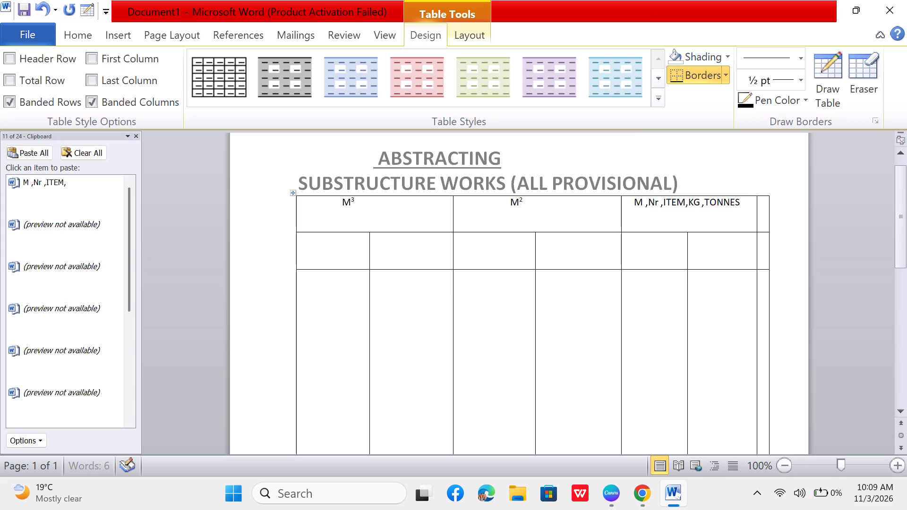
{"action": "key", "text": "a"}
{"action": "key", "text": "d"}
{"action": "key", "text": "d"}
{"action": "left_click", "coordinate": [396, 242]}
{"action": "key", "text": "space"}
{"action": "key", "text": "space"}
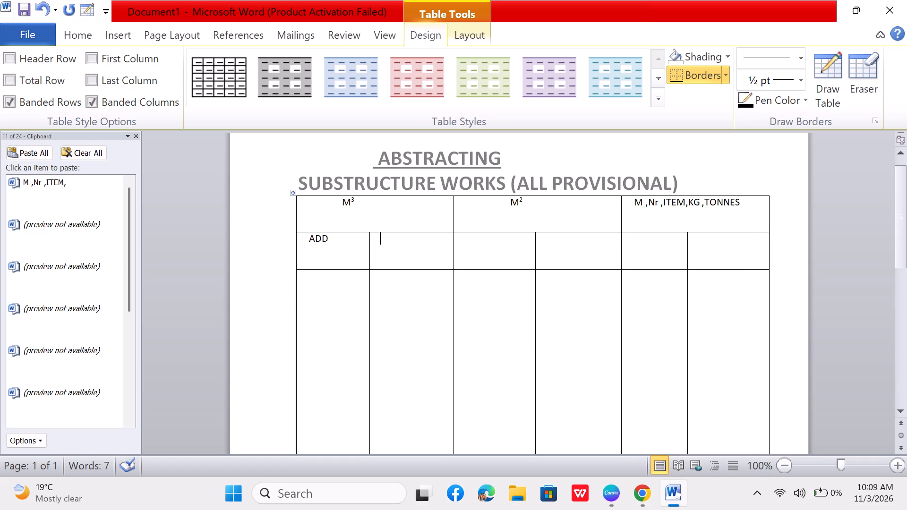
{"action": "type", "text": "DD"}
{"action": "key", "text": "t"}
Label the two second-row cells under the M² heading "ADD" and "DDT", each indented with three leading spaces.
{"action": "left_click", "coordinate": [471, 246]}
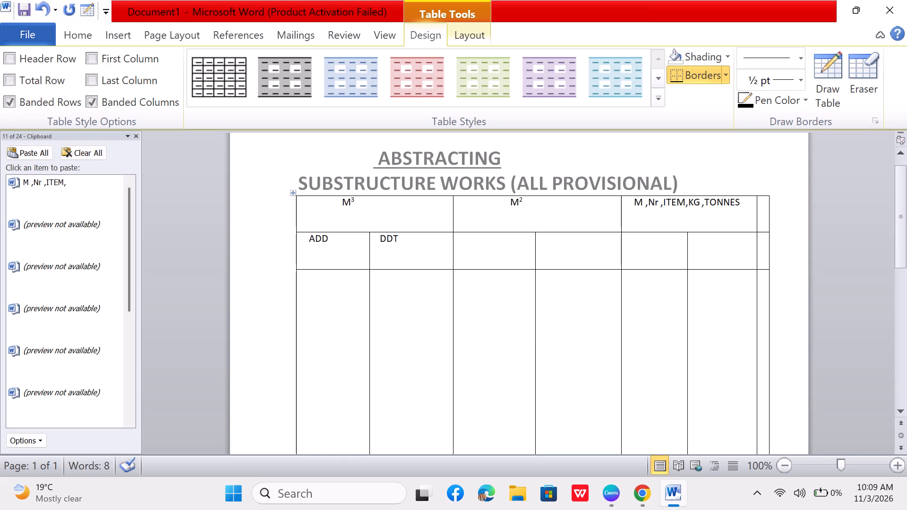
{"action": "left_click", "coordinate": [471, 246]}
{"action": "key", "text": "space"}
{"action": "key", "text": "space"}
{"action": "key", "text": "space"}
{"action": "type", "text": "ADD"}
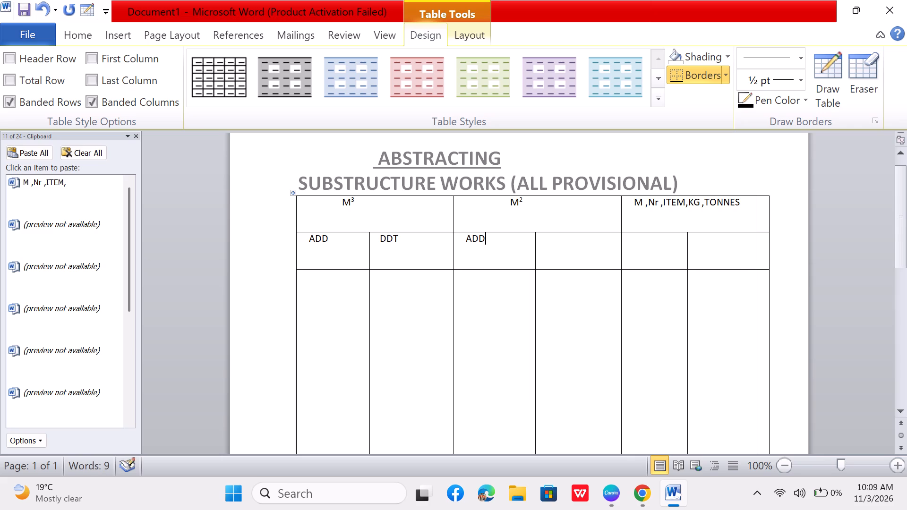
{"action": "left_click", "coordinate": [571, 247]}
{"action": "key", "text": "space"}
{"action": "key", "text": "space"}
{"action": "key", "text": "space"}
{"action": "key", "text": "d"}
{"action": "key", "text": "d"}
{"action": "key", "text": "t"}
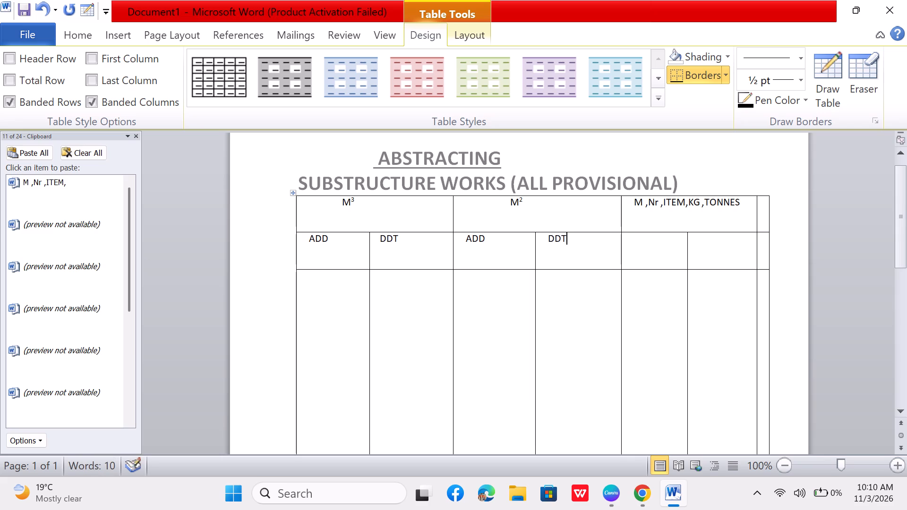
Label the two second-row cells under the "M ,Nr ,ITEM,KG ,TONNES" heading "ADD" and "DDT", each indented with three leading spaces.
{"action": "left_click", "coordinate": [644, 242]}
{"action": "key", "text": "space"}
{"action": "key", "text": "space"}
{"action": "key", "text": "space"}
{"action": "key", "text": "a"}
{"action": "key", "text": "d"}
{"action": "key", "text": "d"}
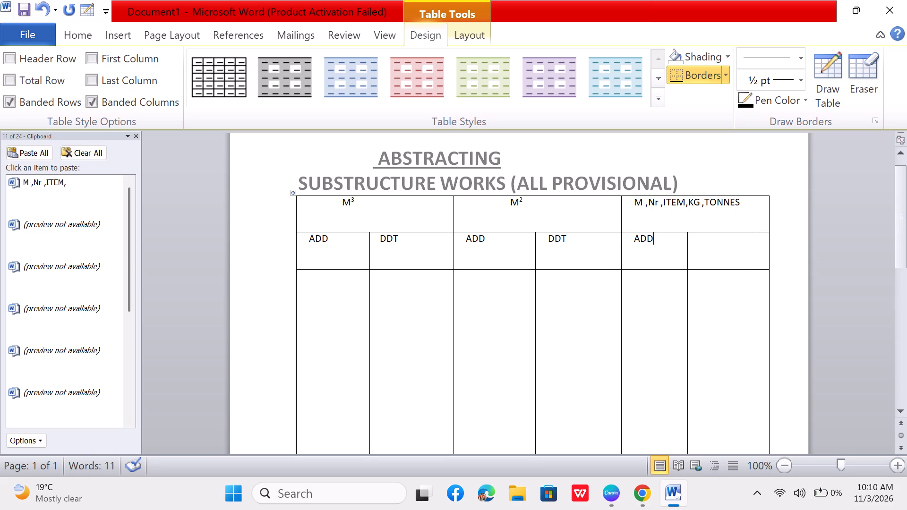
{"action": "left_click", "coordinate": [711, 241]}
{"action": "key", "text": "space"}
{"action": "key", "text": "space"}
{"action": "key", "text": "space"}
{"action": "key", "text": "d"}
{"action": "key", "text": "d"}
{"action": "key", "text": "t"}
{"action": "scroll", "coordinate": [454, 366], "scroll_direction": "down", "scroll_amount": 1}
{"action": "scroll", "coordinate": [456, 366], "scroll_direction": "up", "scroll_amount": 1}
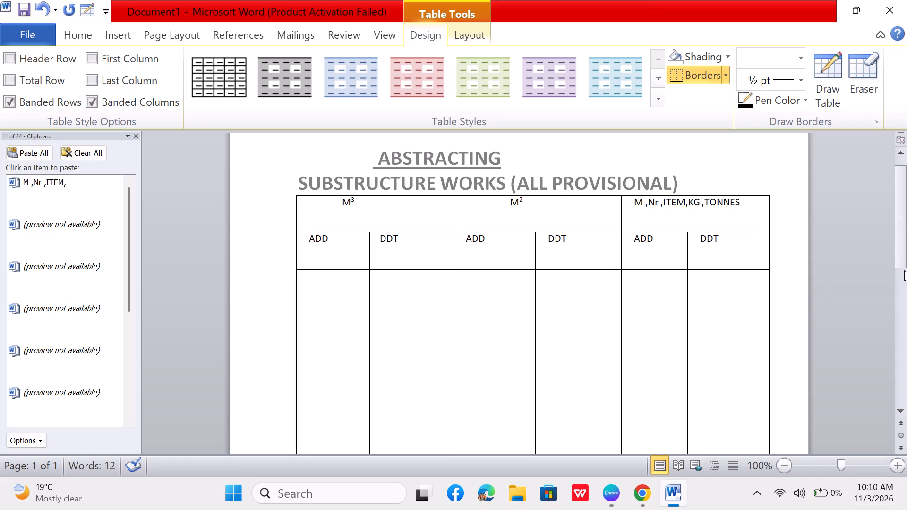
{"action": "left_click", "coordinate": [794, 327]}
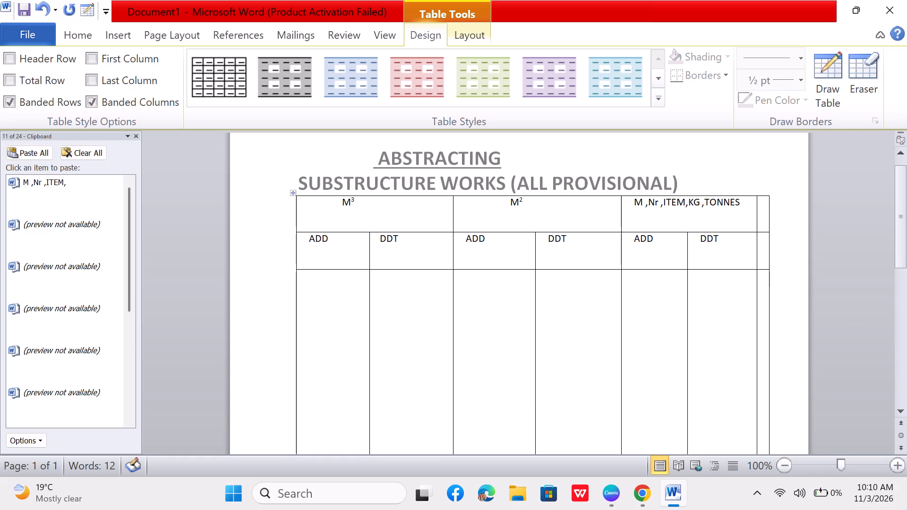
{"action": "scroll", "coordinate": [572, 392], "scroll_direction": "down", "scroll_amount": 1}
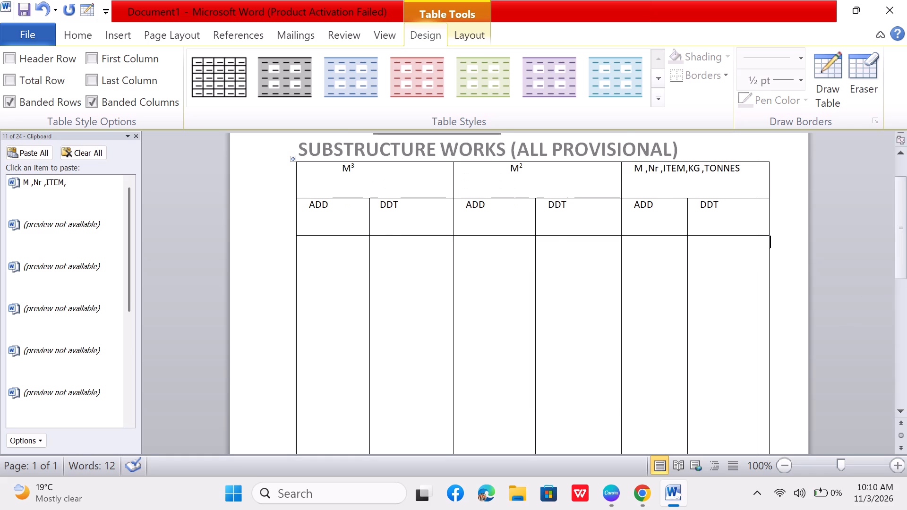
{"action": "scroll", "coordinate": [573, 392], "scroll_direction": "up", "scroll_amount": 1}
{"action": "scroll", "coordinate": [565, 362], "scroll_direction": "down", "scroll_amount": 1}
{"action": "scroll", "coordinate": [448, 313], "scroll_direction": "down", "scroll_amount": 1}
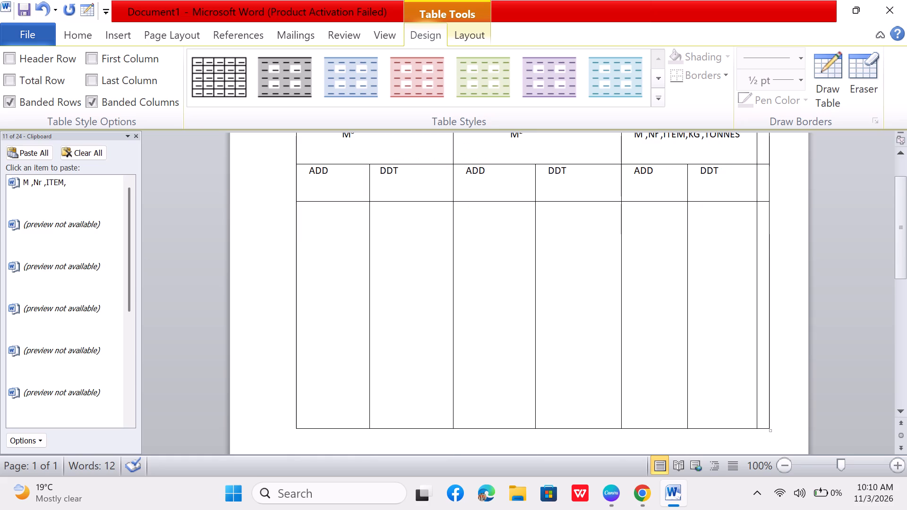
Cut the narrow empty column beside the "M ,Nr ,ITEM,KG ,TONNES" heading out of the table, across all its rows.
{"action": "scroll", "coordinate": [448, 313], "scroll_direction": "up", "scroll_amount": 1}
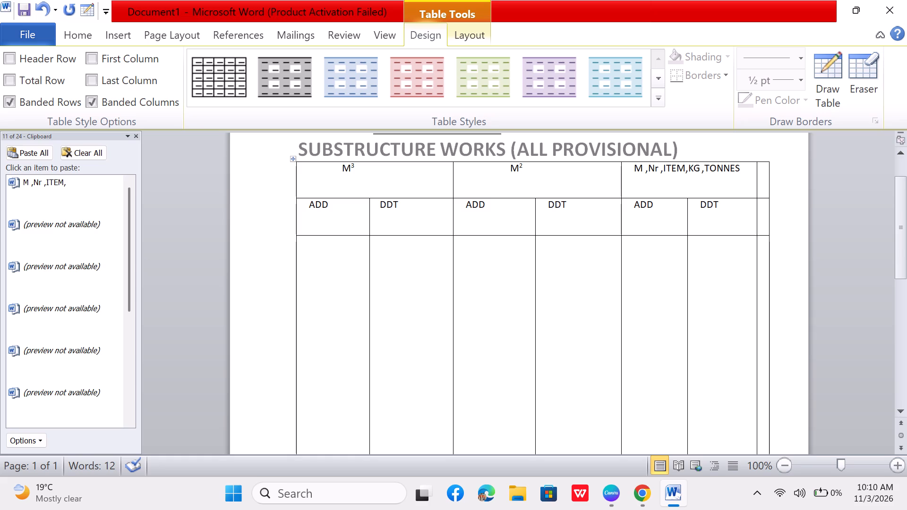
{"action": "left_click", "coordinate": [764, 168]}
{"action": "left_click_drag", "start_coordinate": [764, 169], "coordinate": [759, 329]}
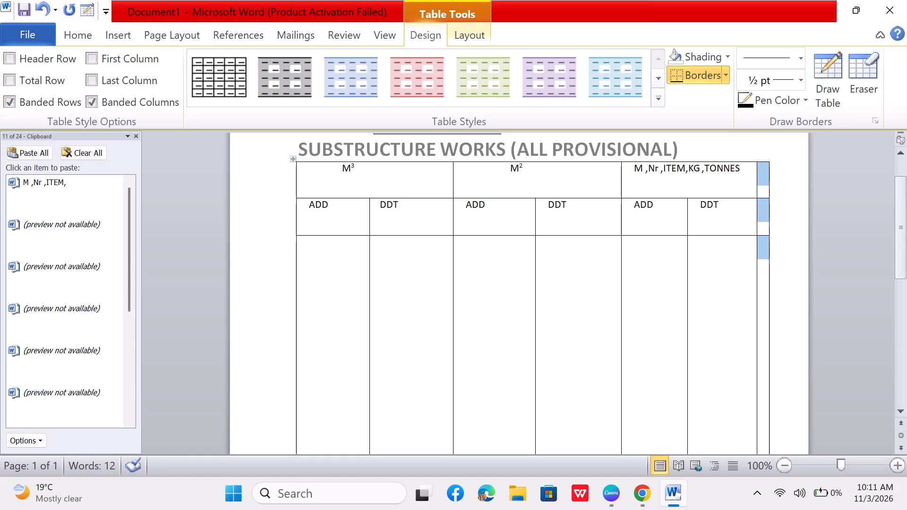
{"action": "left_click_drag", "start_coordinate": [759, 329], "coordinate": [759, 327]}
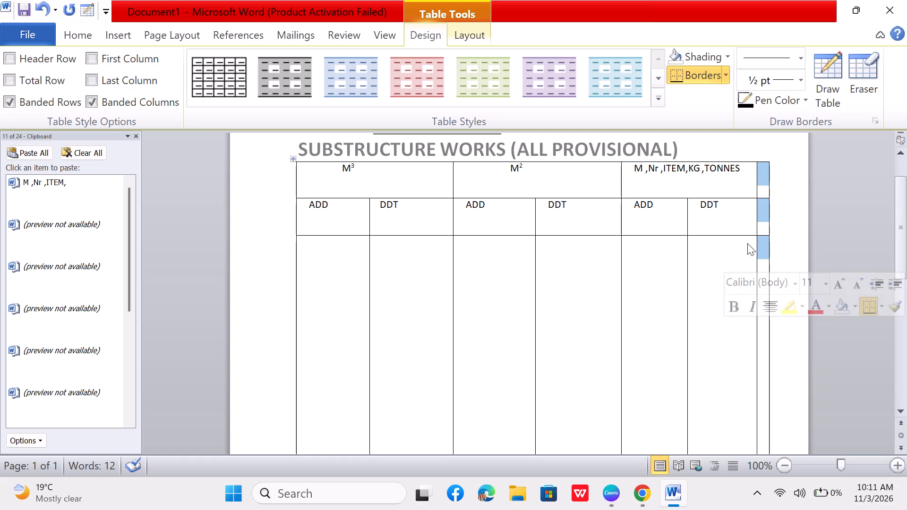
{"action": "right_click", "coordinate": [677, 293]}
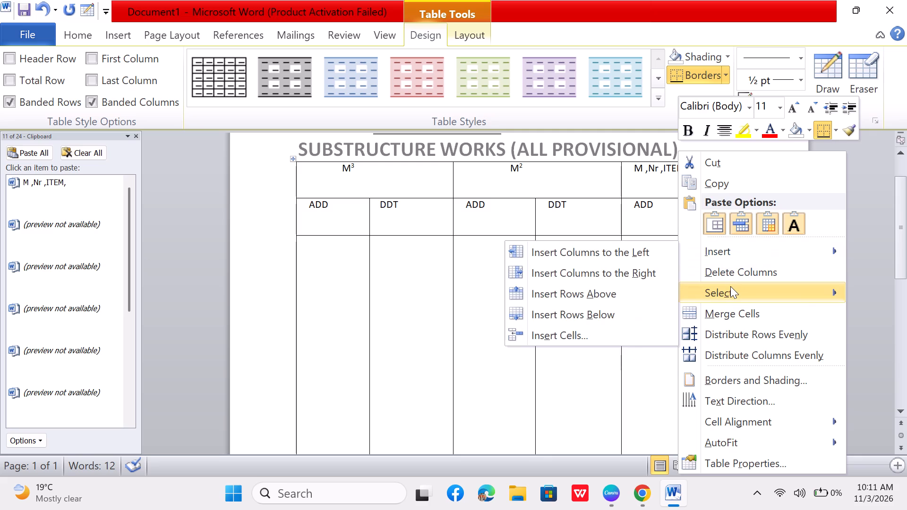
{"action": "left_click", "coordinate": [719, 161]}
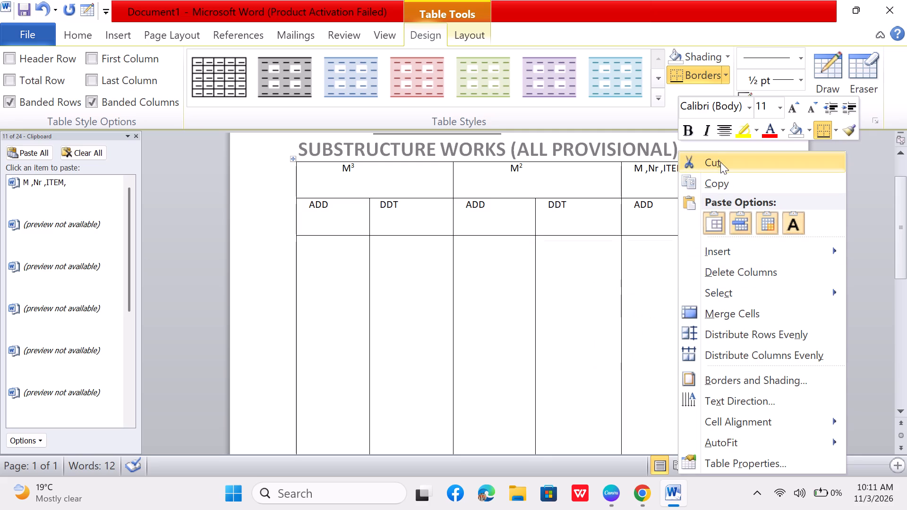
{"action": "scroll", "coordinate": [678, 299], "scroll_direction": "down", "scroll_amount": 1}
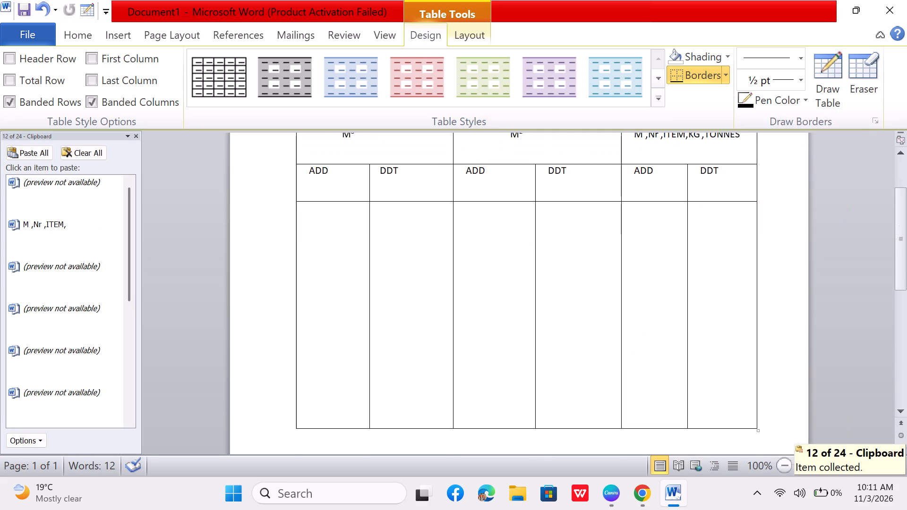
{"action": "scroll", "coordinate": [678, 299], "scroll_direction": "down", "scroll_amount": 1}
{"action": "scroll", "coordinate": [677, 297], "scroll_direction": "up", "scroll_amount": 3}
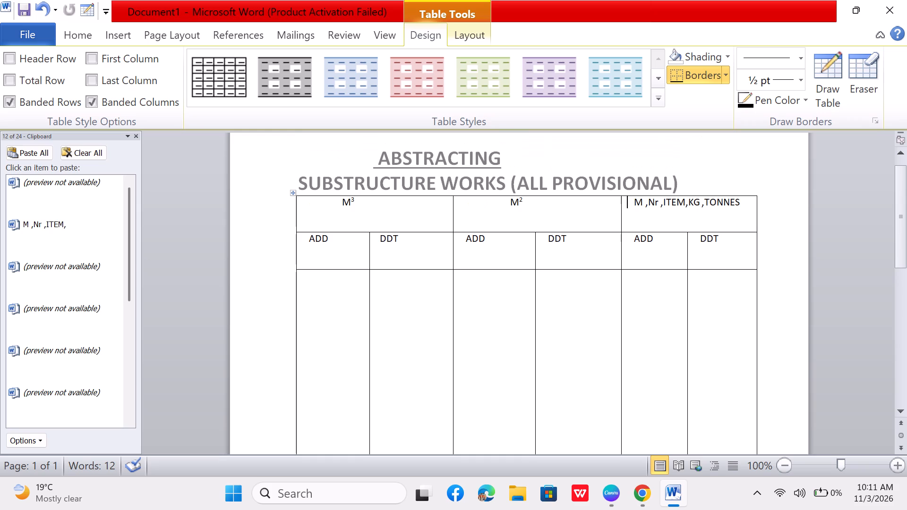
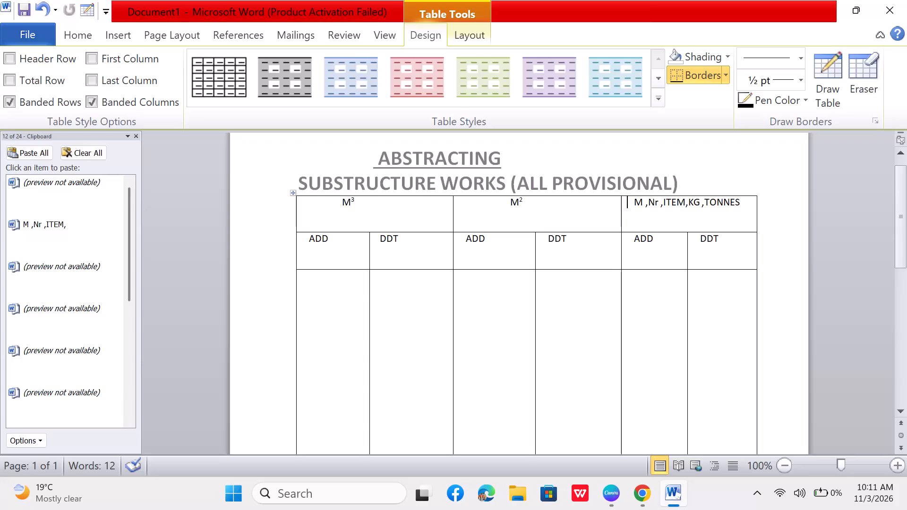
AutoFit the DDT column under the M³ heading to its content across all rows.
{"action": "double_click", "coordinate": [453, 289]}
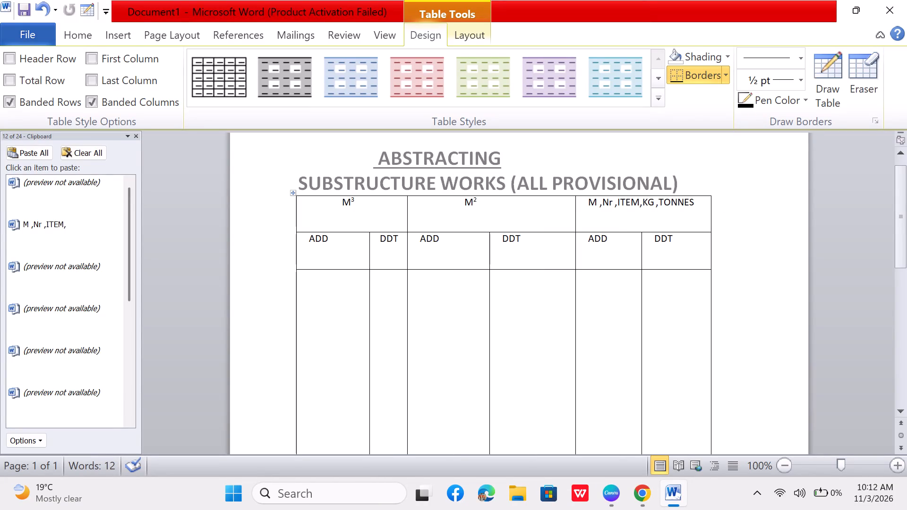
Widen the large body cell of the M³ DDT column slightly into the neighbouring M² ADD cell.
{"action": "left_click_drag", "start_coordinate": [408, 305], "coordinate": [418, 299]}
{"action": "left_click_drag", "start_coordinate": [407, 304], "coordinate": [426, 300]}
{"action": "left_click", "coordinate": [428, 298]}
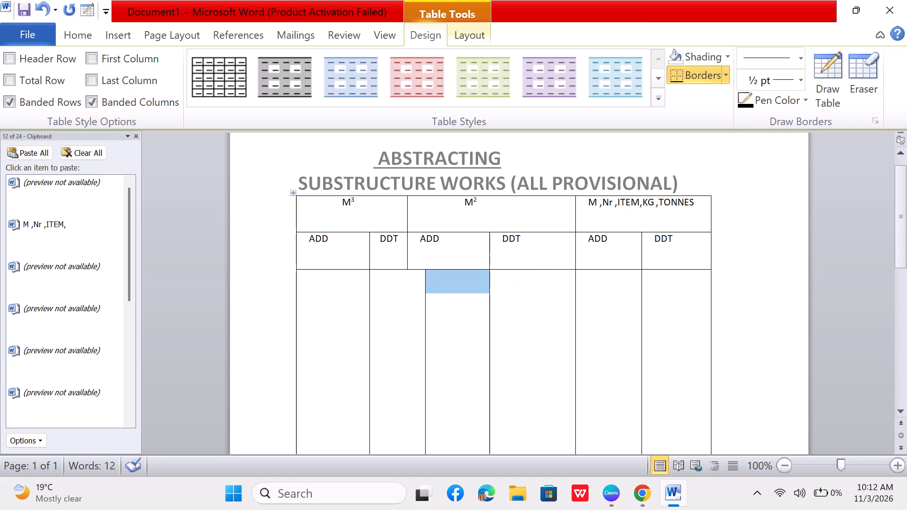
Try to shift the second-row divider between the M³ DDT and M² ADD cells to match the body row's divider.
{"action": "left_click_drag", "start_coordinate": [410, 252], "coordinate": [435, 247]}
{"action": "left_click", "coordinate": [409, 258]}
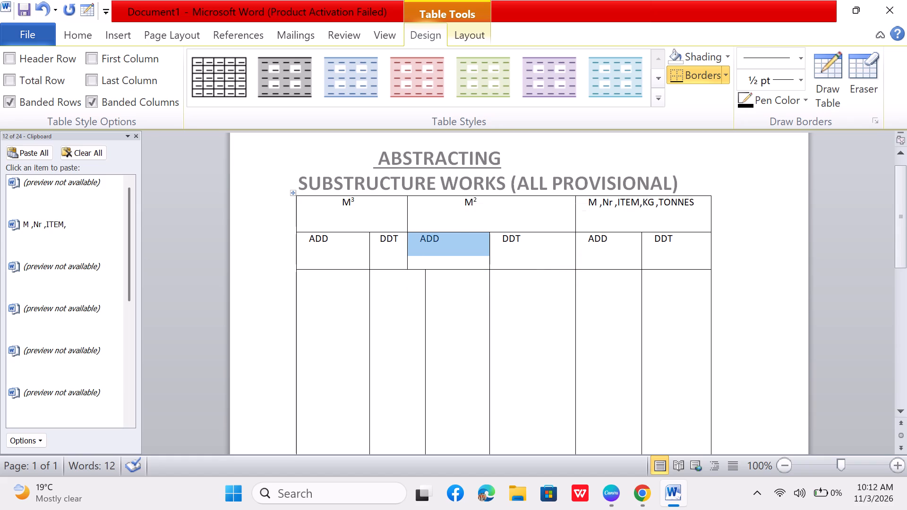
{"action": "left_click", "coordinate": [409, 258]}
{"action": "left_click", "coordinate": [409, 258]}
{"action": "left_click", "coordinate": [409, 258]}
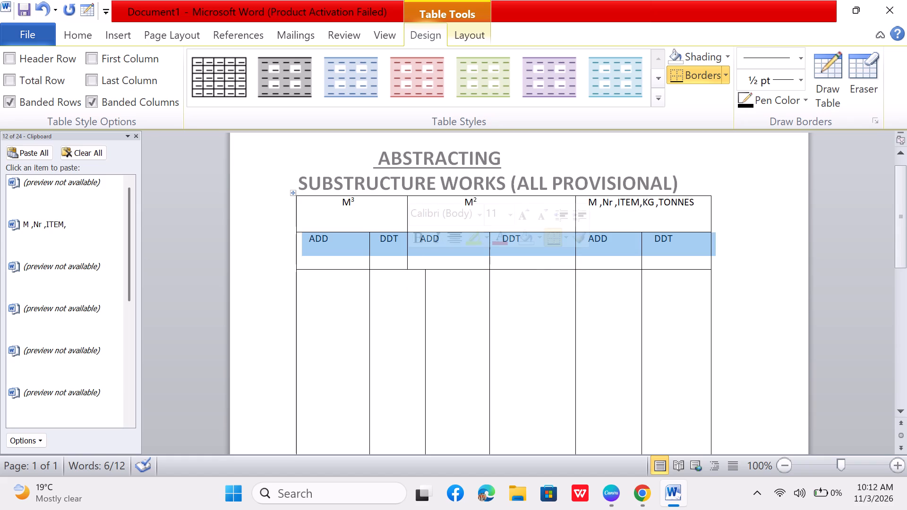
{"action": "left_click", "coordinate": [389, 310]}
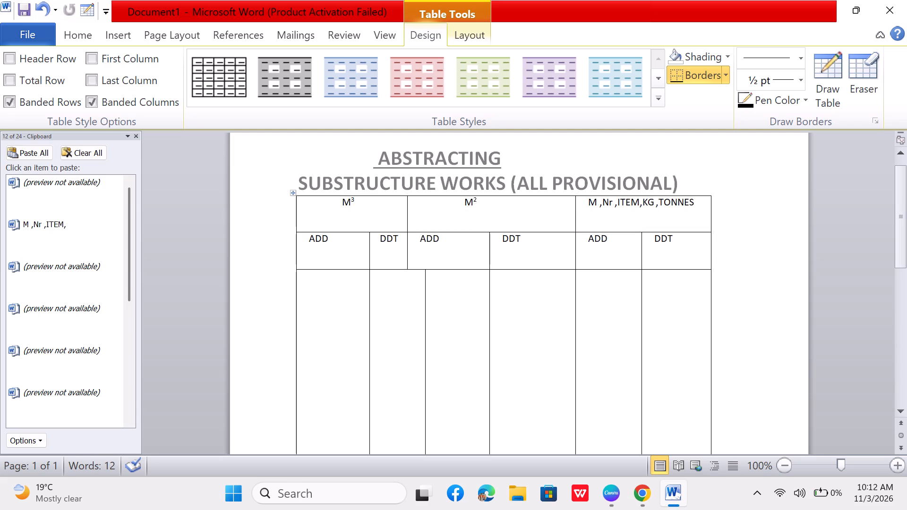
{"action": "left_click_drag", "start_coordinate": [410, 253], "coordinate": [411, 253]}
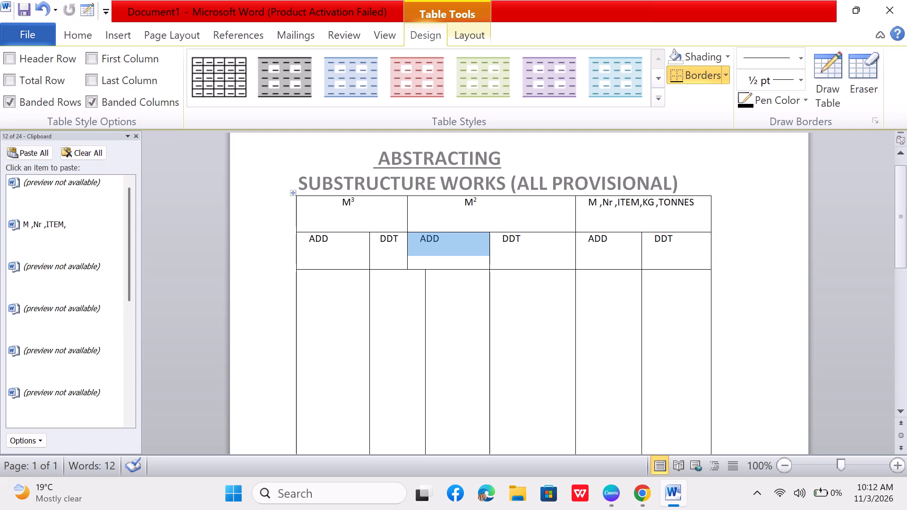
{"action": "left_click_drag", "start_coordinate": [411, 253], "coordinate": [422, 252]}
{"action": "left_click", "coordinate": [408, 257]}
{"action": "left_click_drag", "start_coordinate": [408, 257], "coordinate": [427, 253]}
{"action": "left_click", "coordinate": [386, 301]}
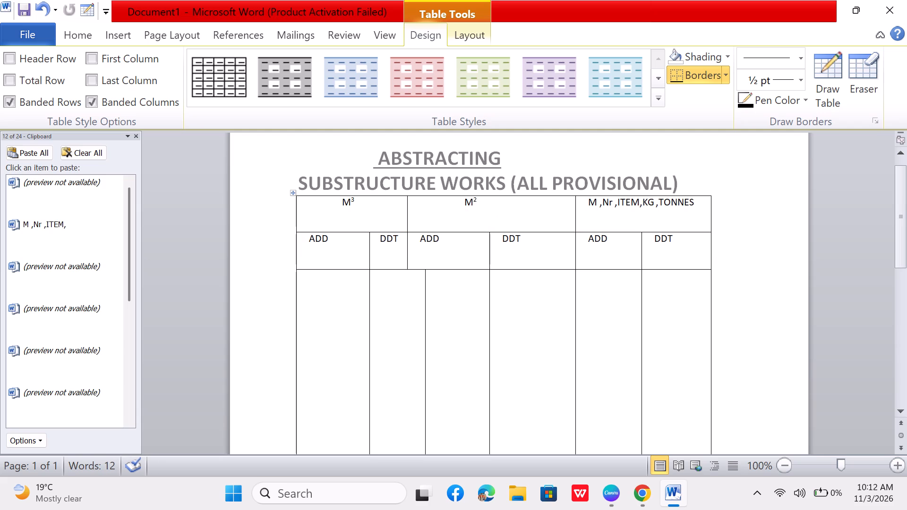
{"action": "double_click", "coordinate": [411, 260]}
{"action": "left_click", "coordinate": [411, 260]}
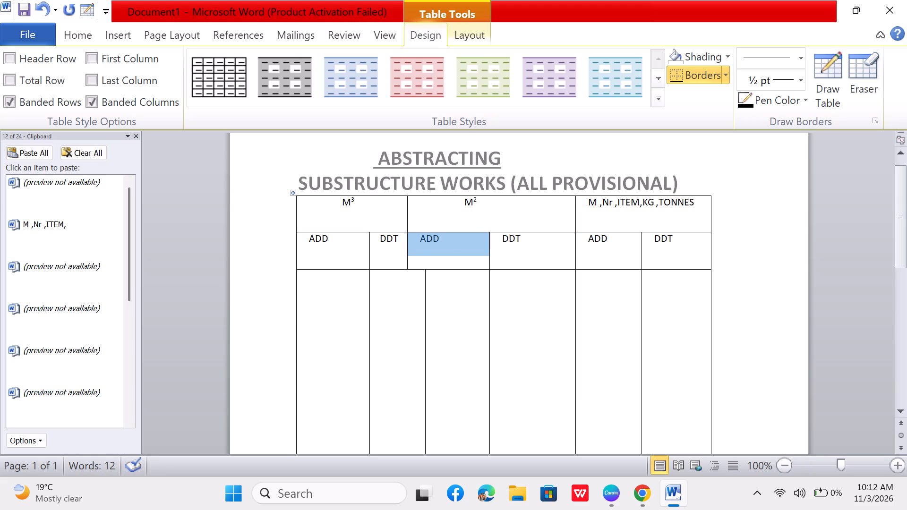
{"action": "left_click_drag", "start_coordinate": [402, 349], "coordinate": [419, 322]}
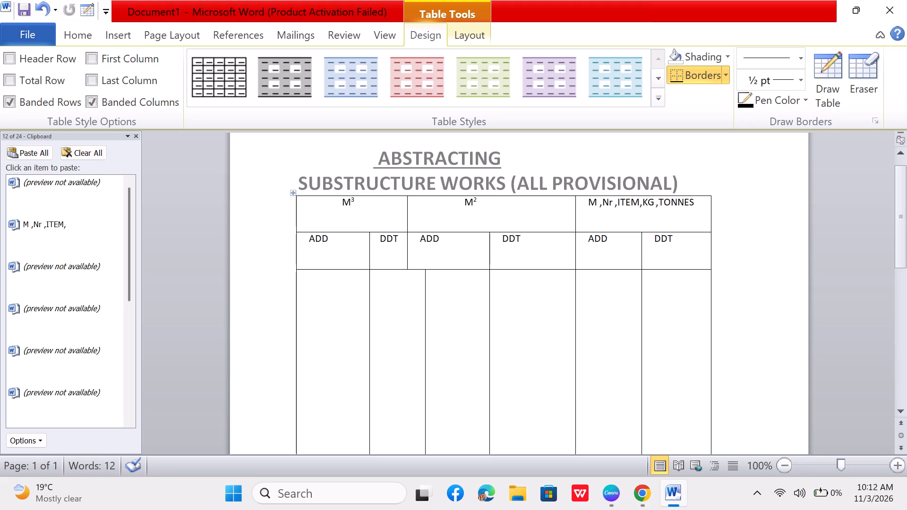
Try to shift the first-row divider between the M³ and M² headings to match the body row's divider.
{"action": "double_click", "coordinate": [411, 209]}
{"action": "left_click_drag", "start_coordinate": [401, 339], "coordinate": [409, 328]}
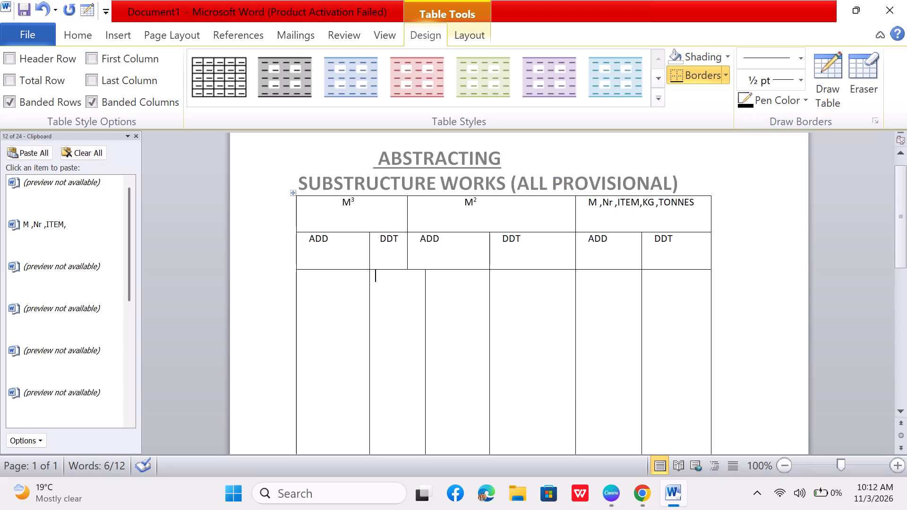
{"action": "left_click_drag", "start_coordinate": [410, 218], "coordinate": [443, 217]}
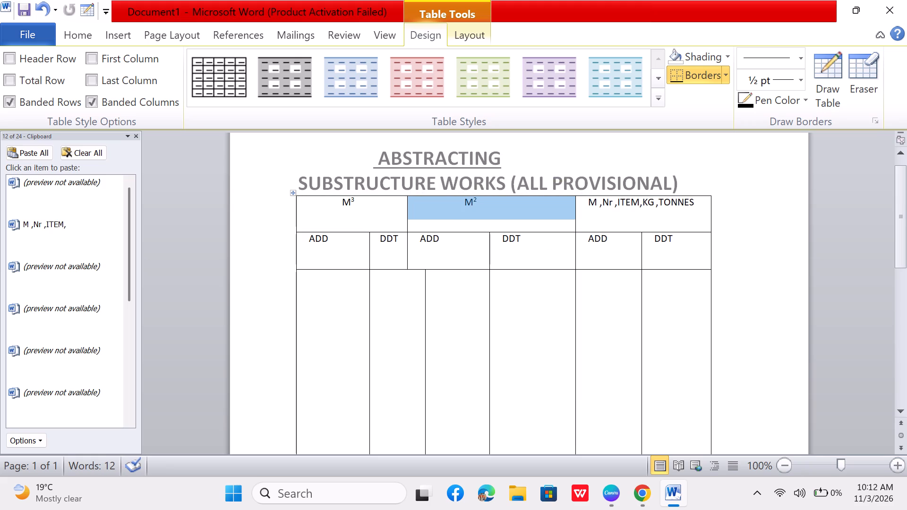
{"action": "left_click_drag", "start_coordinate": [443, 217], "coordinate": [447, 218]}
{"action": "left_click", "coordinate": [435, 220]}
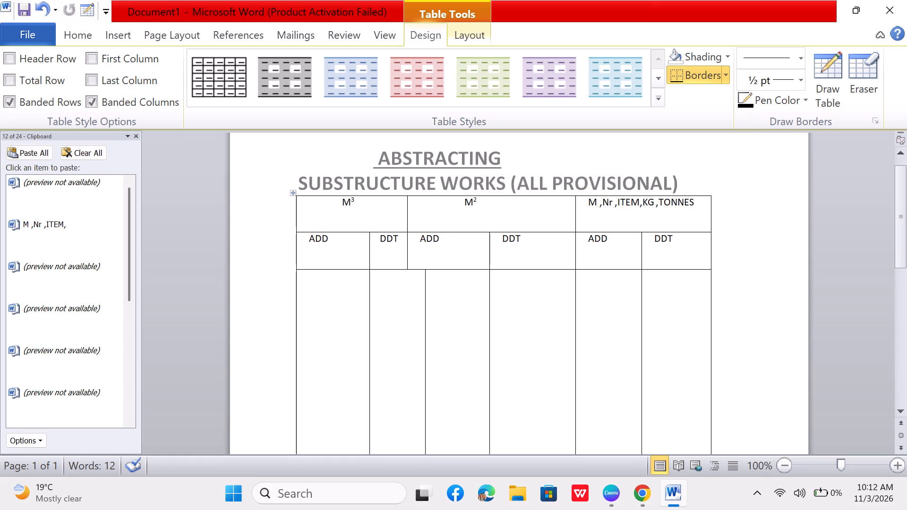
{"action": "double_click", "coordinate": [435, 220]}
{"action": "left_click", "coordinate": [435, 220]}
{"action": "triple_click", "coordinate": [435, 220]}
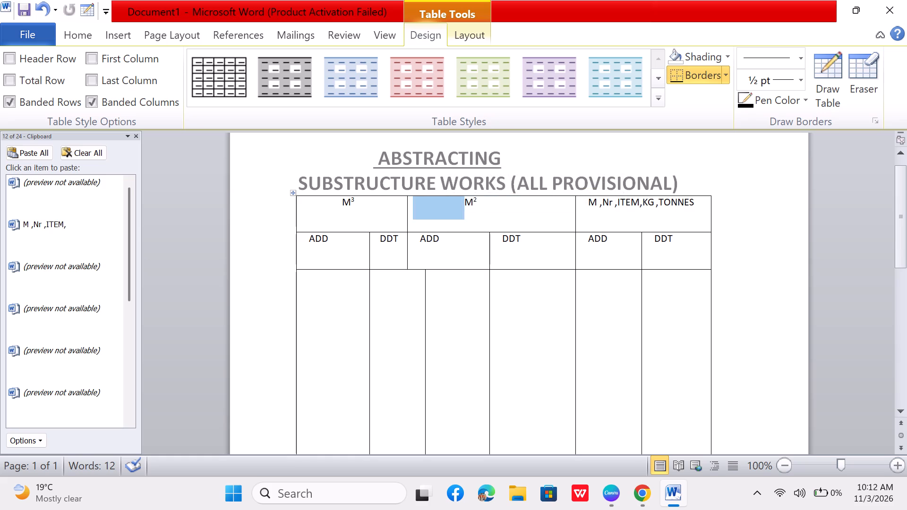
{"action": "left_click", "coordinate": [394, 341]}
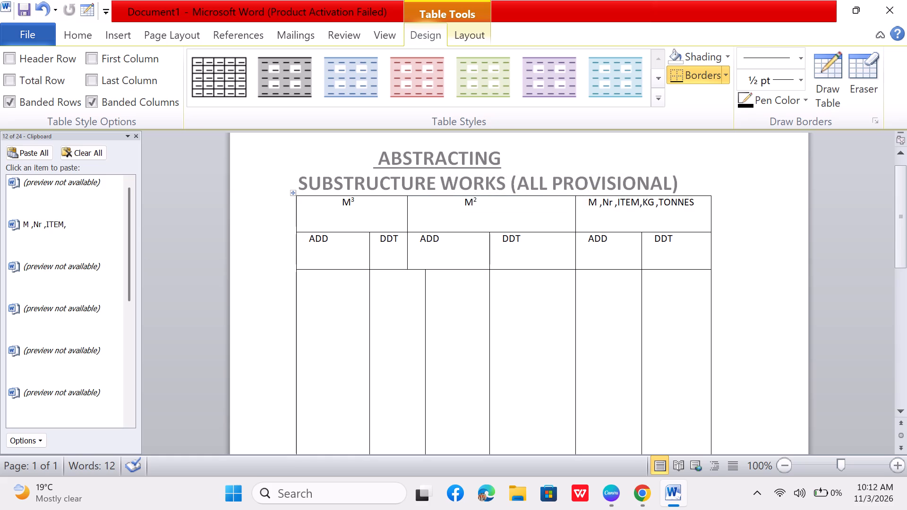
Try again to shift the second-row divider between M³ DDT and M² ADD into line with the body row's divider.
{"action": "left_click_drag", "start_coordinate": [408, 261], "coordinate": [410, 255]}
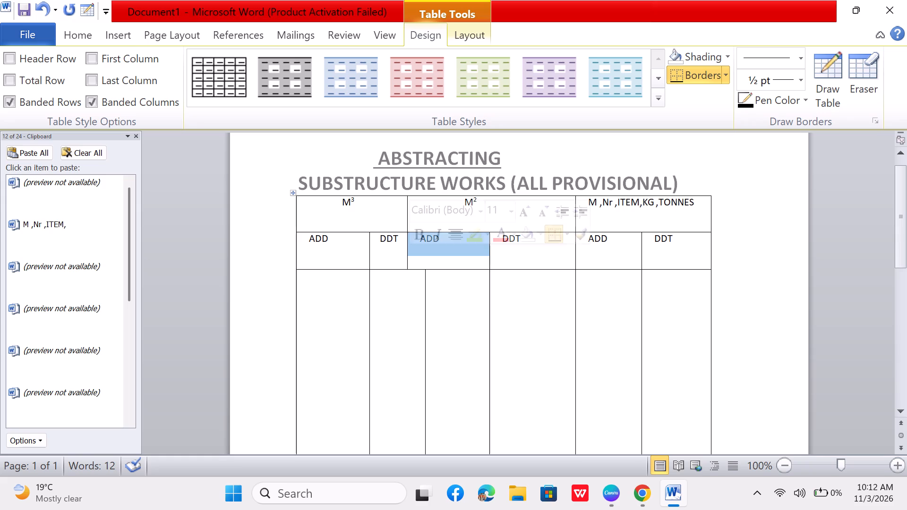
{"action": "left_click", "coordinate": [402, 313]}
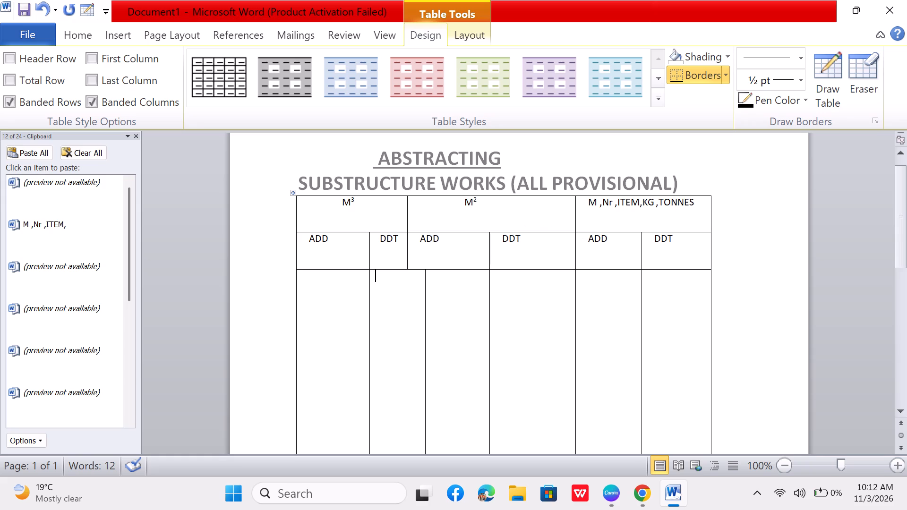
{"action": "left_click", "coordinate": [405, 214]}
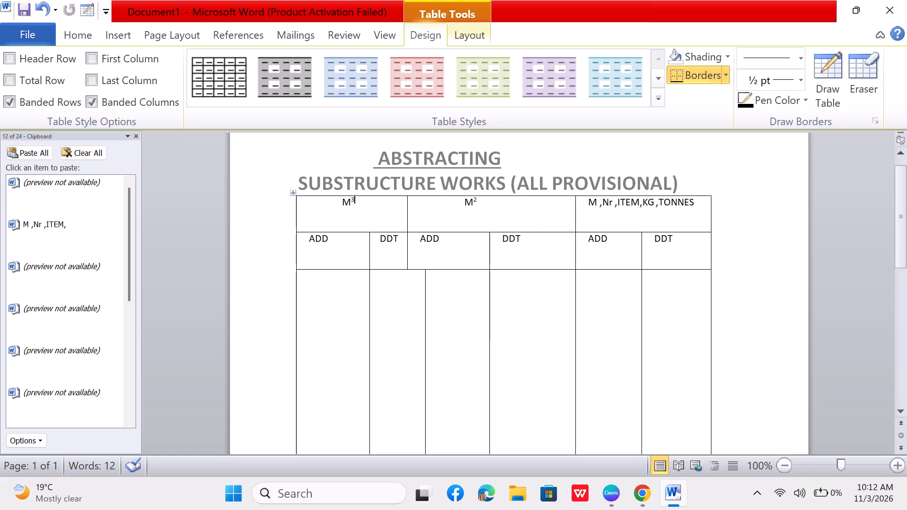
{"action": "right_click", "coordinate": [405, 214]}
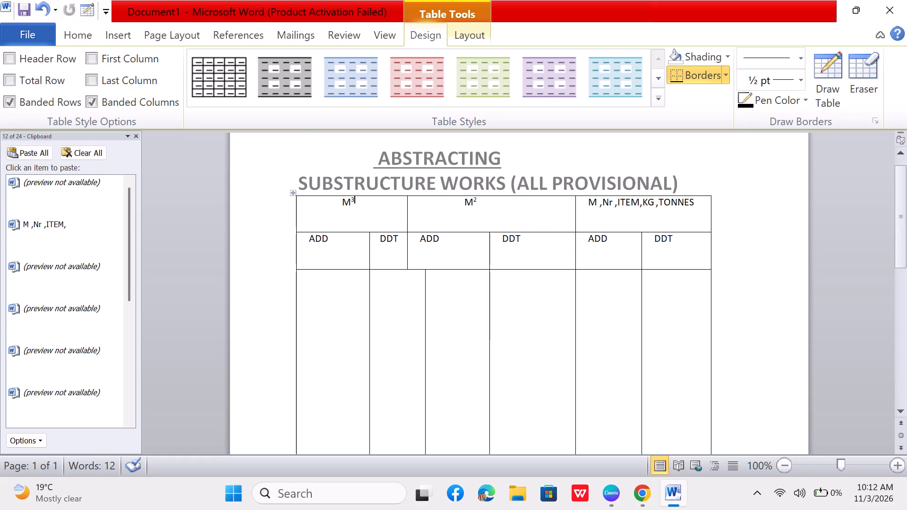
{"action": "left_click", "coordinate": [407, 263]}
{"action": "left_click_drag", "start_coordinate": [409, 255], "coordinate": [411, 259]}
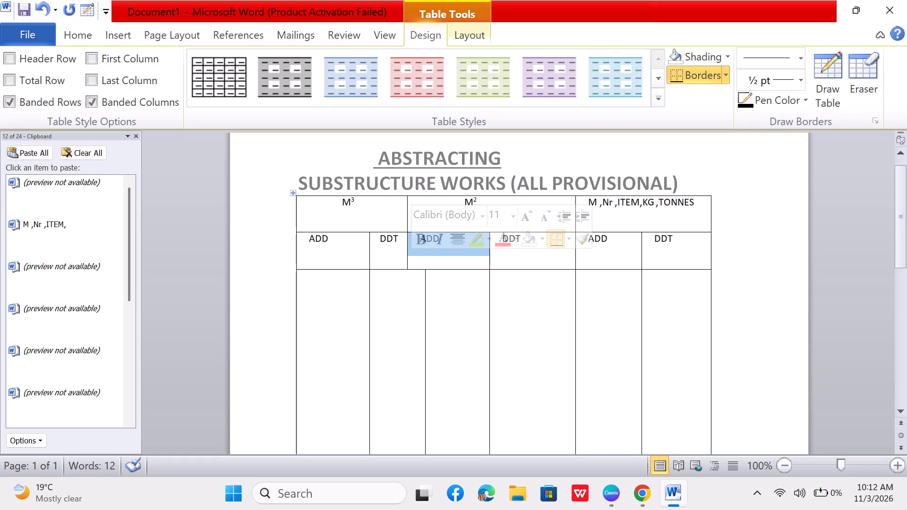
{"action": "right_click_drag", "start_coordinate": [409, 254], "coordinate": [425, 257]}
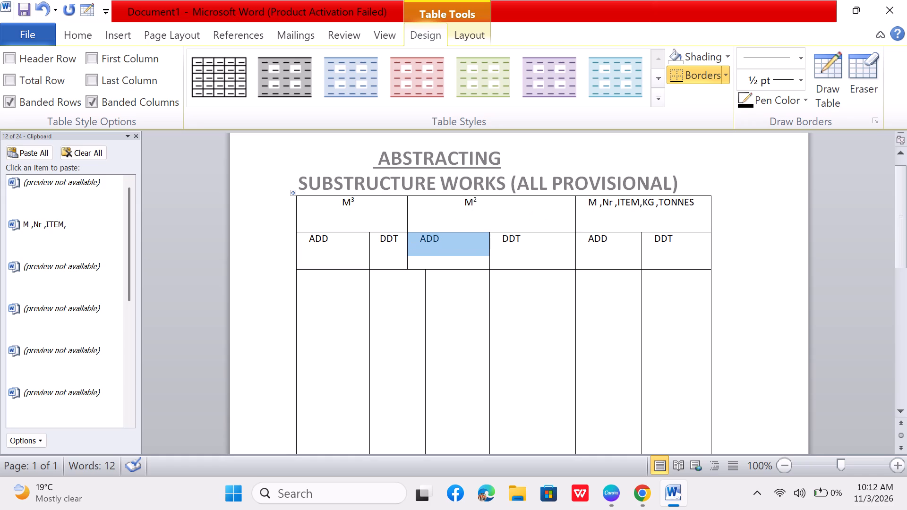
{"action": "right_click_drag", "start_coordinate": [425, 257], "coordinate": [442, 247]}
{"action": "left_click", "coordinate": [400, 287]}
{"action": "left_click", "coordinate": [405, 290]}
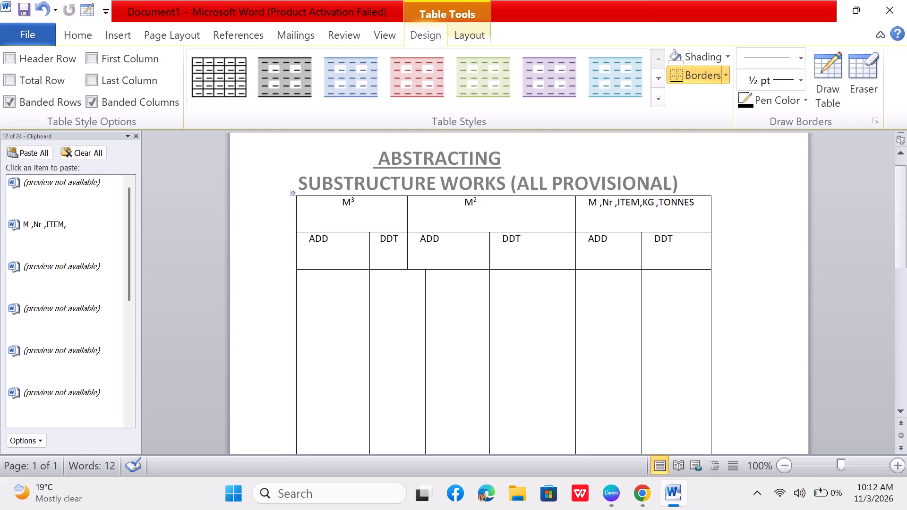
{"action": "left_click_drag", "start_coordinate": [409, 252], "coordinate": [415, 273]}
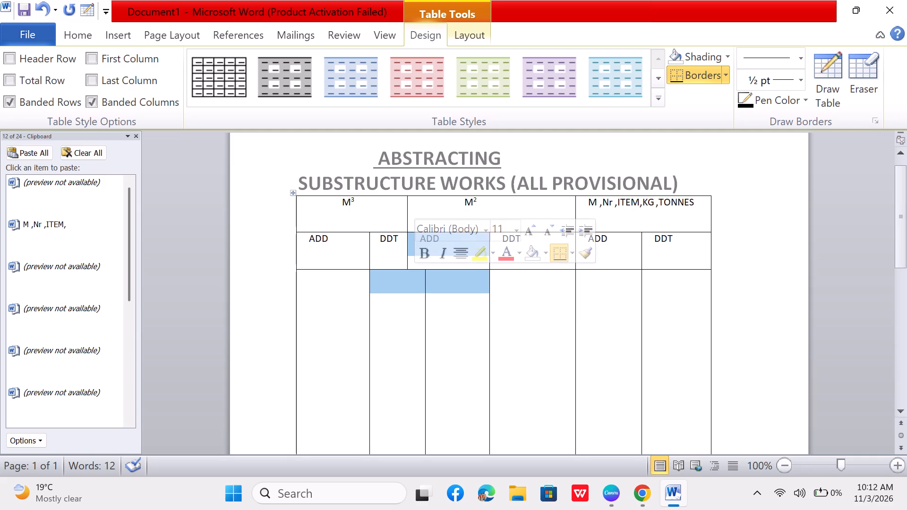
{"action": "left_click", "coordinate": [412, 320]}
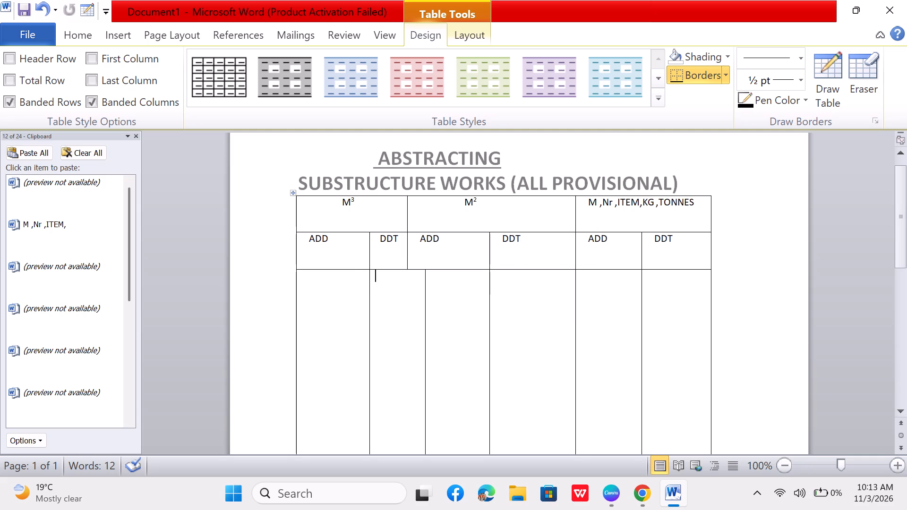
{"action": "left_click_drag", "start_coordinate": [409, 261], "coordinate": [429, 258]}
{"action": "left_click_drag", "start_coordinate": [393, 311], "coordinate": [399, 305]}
Move the divider between the M³ and M² sections in both heading rows into line with the body row's divider.
{"action": "left_click_drag", "start_coordinate": [407, 248], "coordinate": [419, 252]}
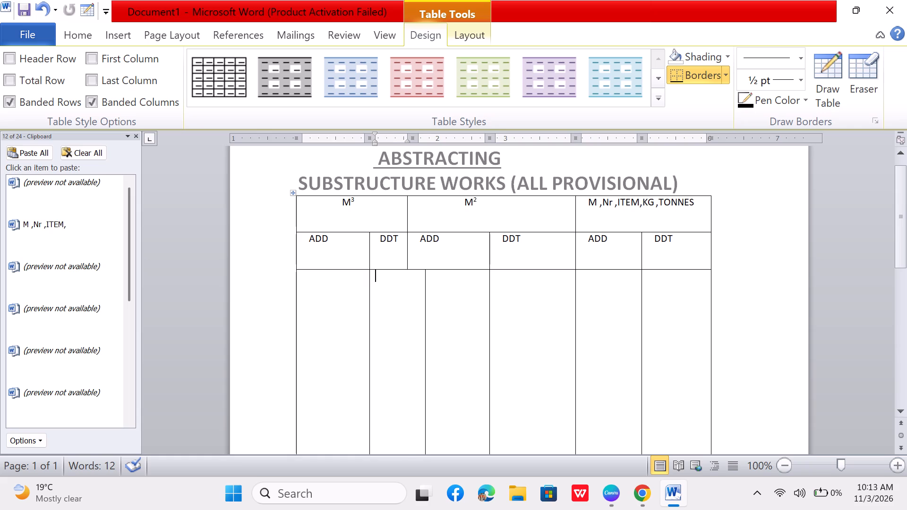
{"action": "left_click_drag", "start_coordinate": [419, 252], "coordinate": [425, 253]}
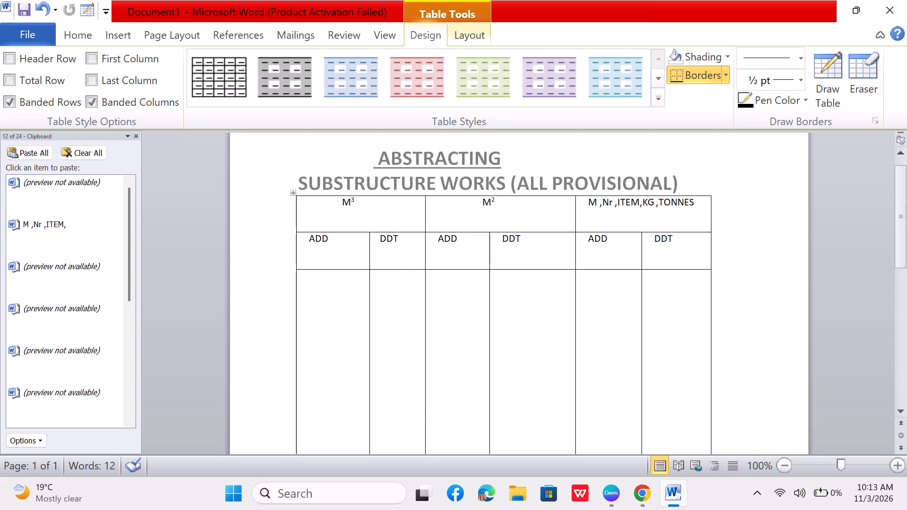
Enter "Site clearance" in the body cell of the M² ADD column and add a line break after it.
{"action": "left_click", "coordinate": [442, 291]}
{"action": "scroll", "coordinate": [464, 319], "scroll_direction": "down", "scroll_amount": 3}
{"action": "scroll", "coordinate": [470, 330], "scroll_direction": "up", "scroll_amount": 2}
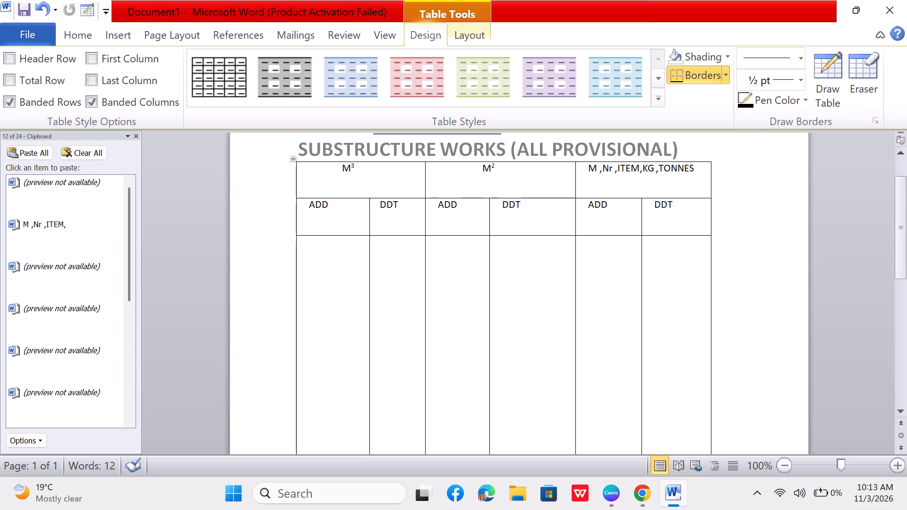
{"action": "left_click", "coordinate": [852, 287]}
{"action": "left_click", "coordinate": [459, 257]}
{"action": "key", "text": "s"}
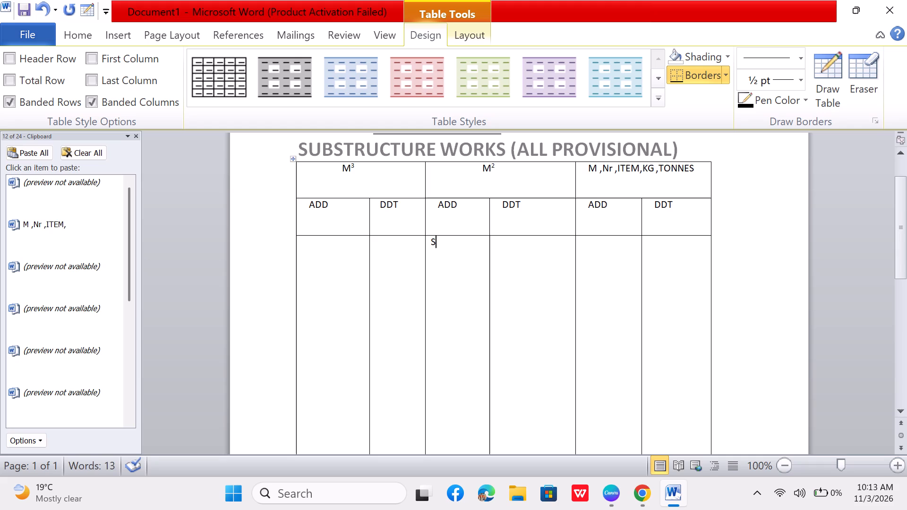
{"action": "type", "text": "ite"}
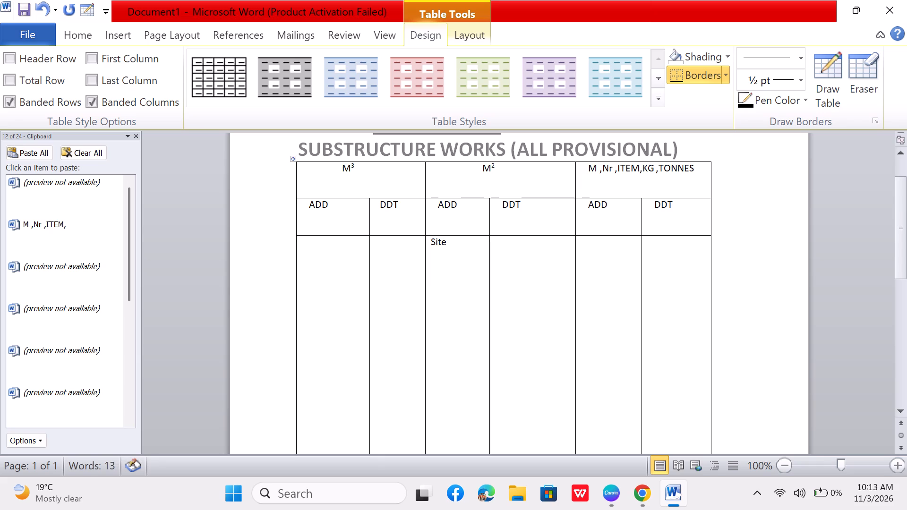
{"action": "key", "text": "space"}
{"action": "type", "text": "clearance"}
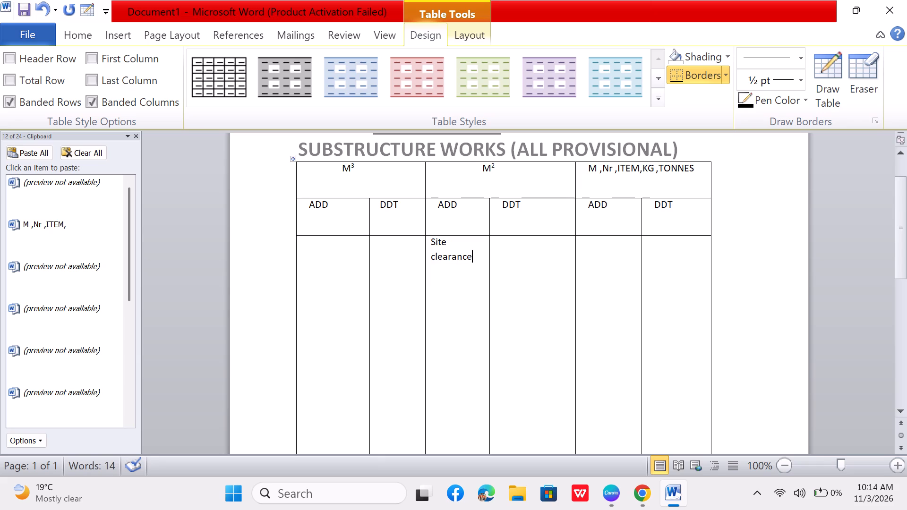
{"action": "key", "text": "Return"}
Number the "Site clearance" entry by adding "1." in front of it.
{"action": "left_click", "coordinate": [432, 241]}
{"action": "key", "text": "1"}
{"action": "key", "text": "period"}
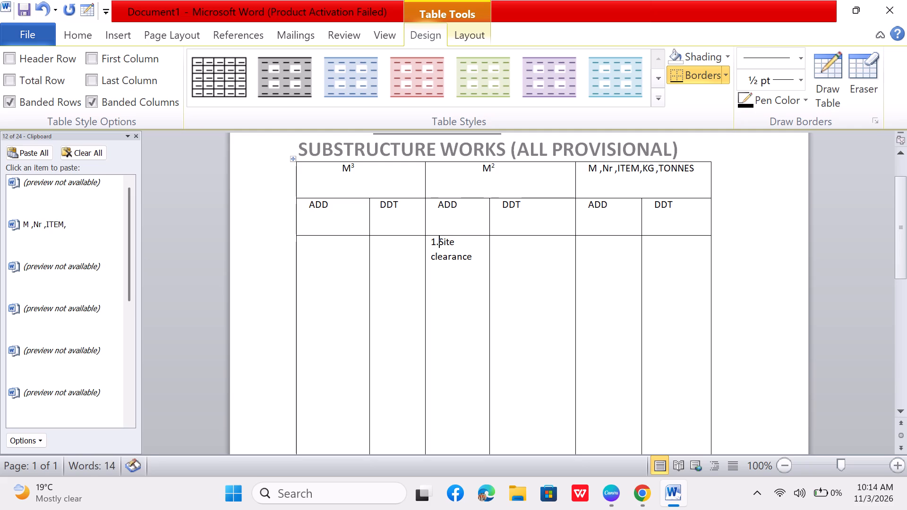
Start a new line directly below the "1.Site clearance" entry in the M² ADD cell.
{"action": "left_click", "coordinate": [449, 269]}
{"action": "left_click", "coordinate": [476, 260]}
{"action": "key", "text": "Return"}
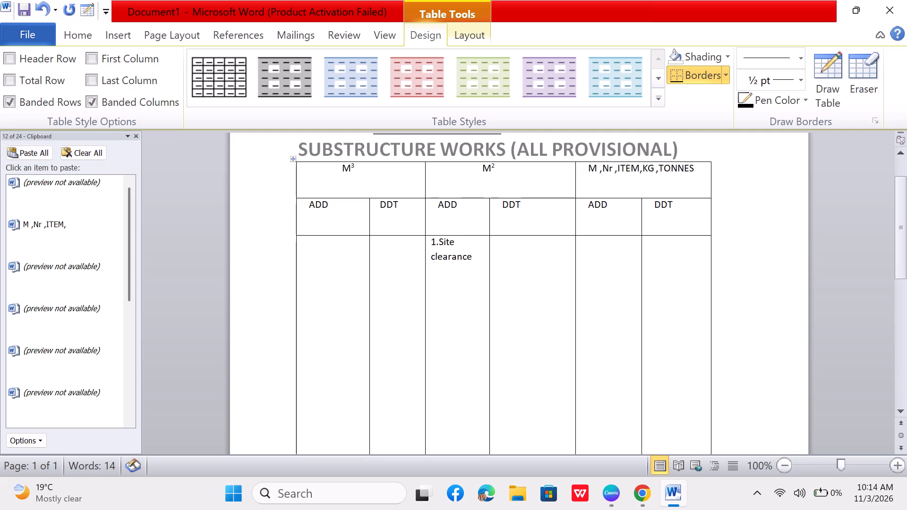
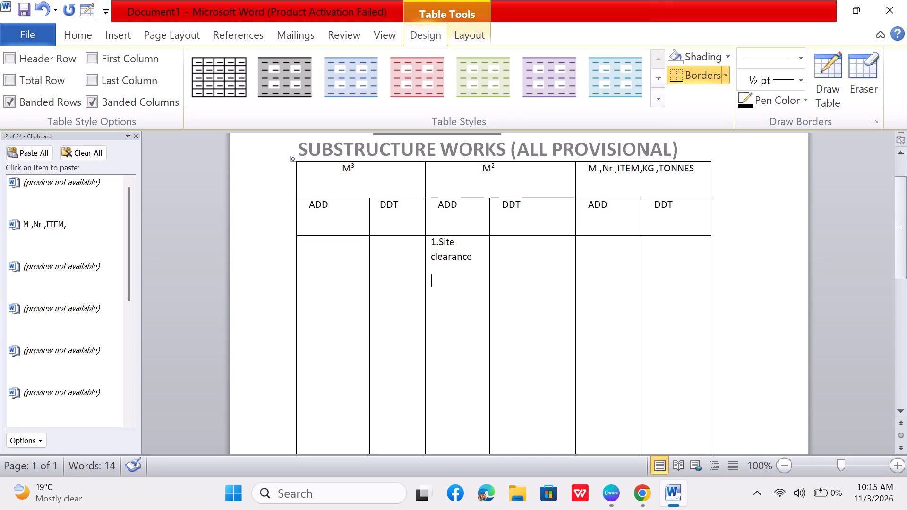
Enter the quantity "56.16(1)" and, on its own line below, the rounded figure "56" under "1.Site clearance".
{"action": "type", "text": "56"}
{"action": "key", "text": "period"}
{"action": "key", "text": "1"}
{"action": "key", "text": "6"}
{"action": "key", "text": "shift+parenleft"}
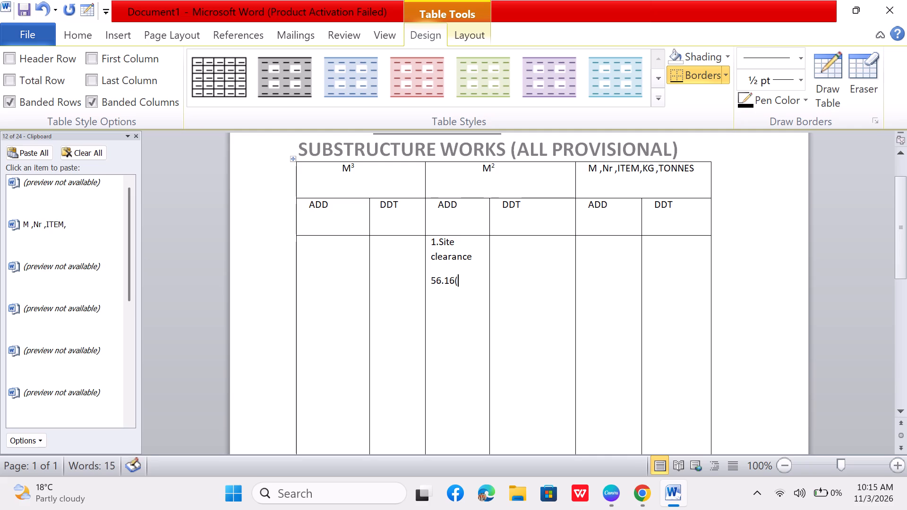
{"action": "key", "text": "1"}
{"action": "key", "text": "shift+parenright"}
{"action": "key", "text": "Return"}
{"action": "type", "text": "56"}
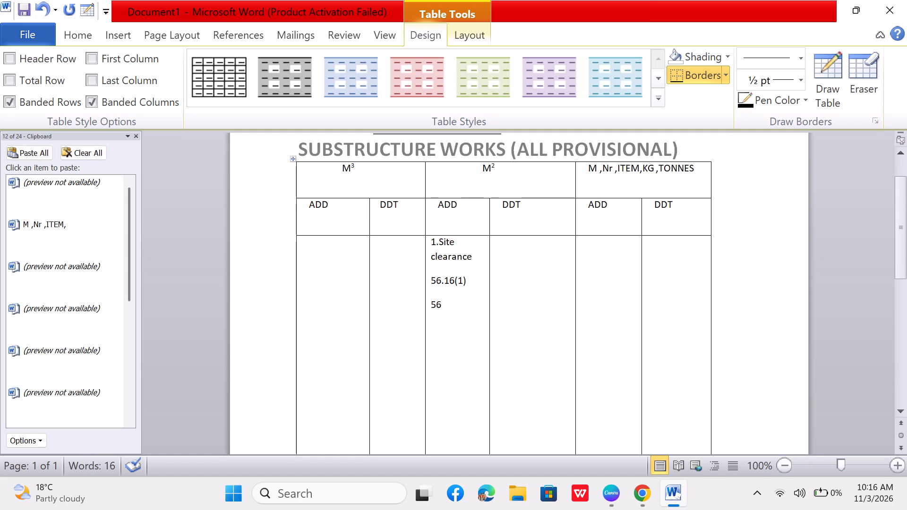
Add the item "2.Vegetation soil excavation" on a new line below the site clearance figures in the M² ADD cell.
{"action": "key", "text": "Return"}
{"action": "key", "text": "2"}
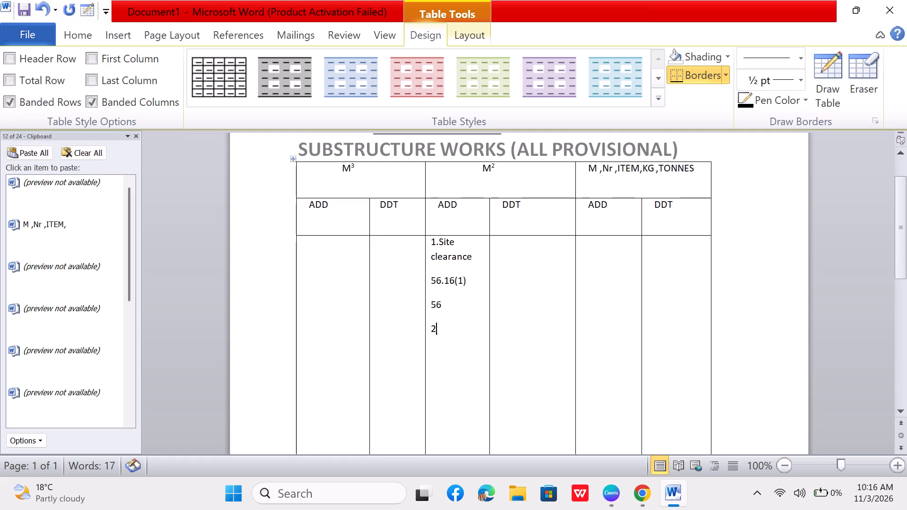
{"action": "key", "text": "period"}
{"action": "key", "text": "v"}
{"action": "key", "text": "e"}
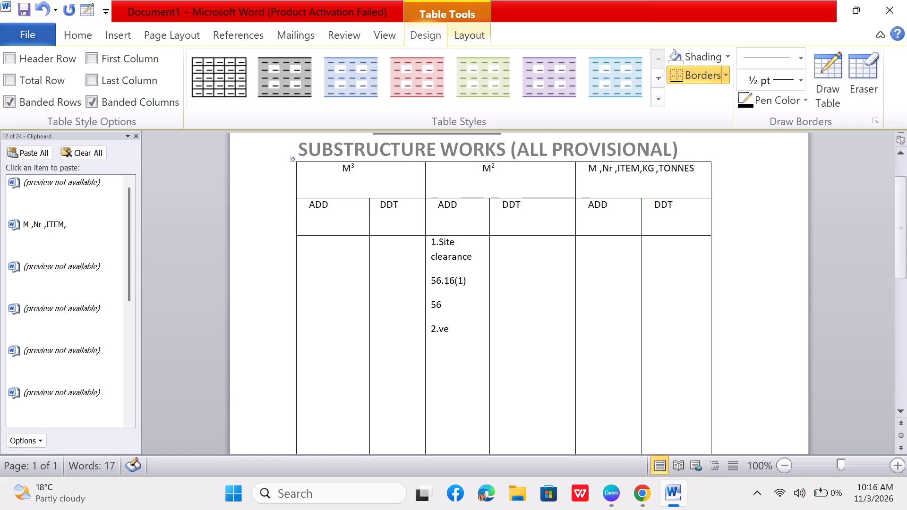
{"action": "key", "text": "BackSpace"}
{"action": "key", "text": "BackSpace"}
{"action": "key", "text": "v"}
{"action": "key", "text": "e"}
{"action": "key", "text": "g"}
{"action": "key", "text": "e"}
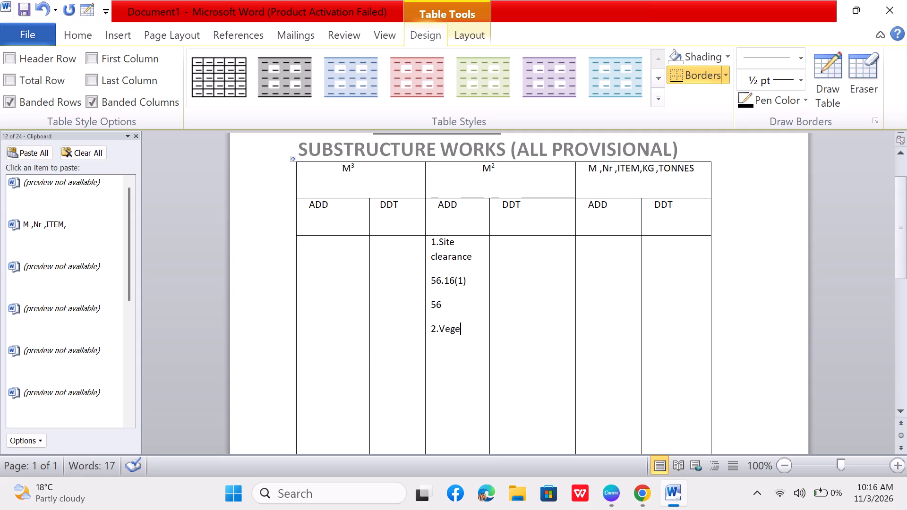
{"action": "key", "text": "t"}
{"action": "key", "text": "a"}
{"action": "key", "text": "t"}
{"action": "type", "text": "io"}
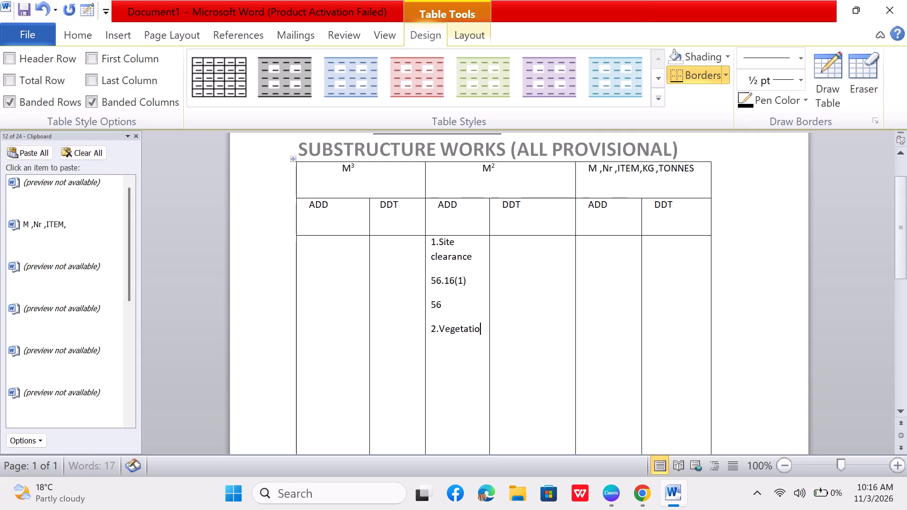
{"action": "key", "text": "n"}
{"action": "key", "text": "space"}
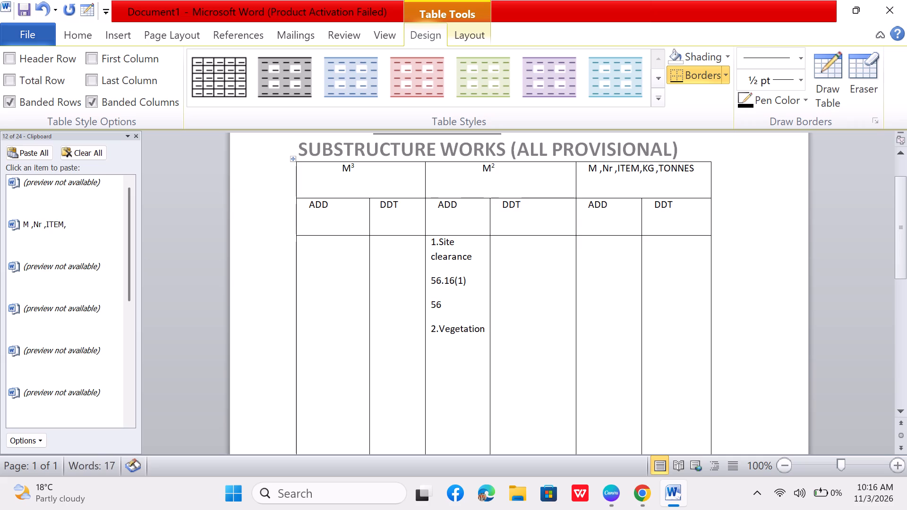
{"action": "type", "text": "s"}
{"action": "type", "text": "oil"}
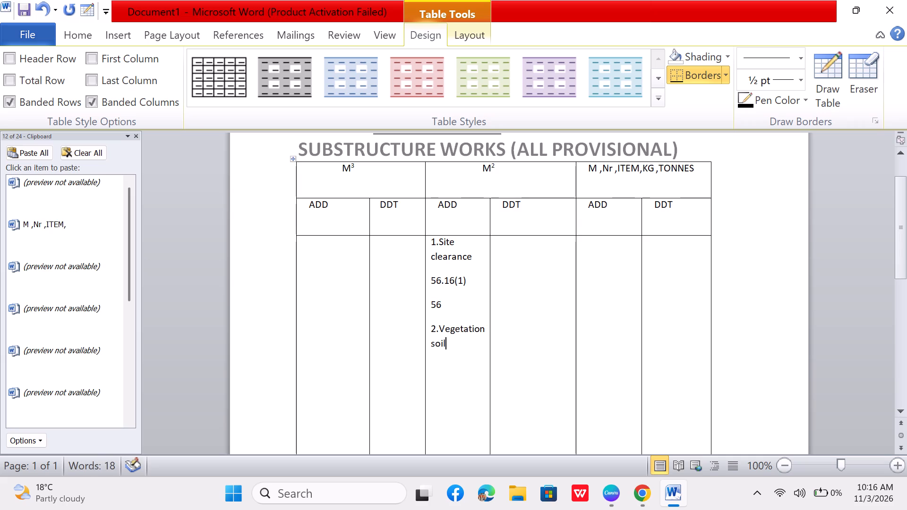
{"action": "key", "text": "space"}
{"action": "type", "text": "e"}
{"action": "type", "text": "xcavat"}
{"action": "type", "text": "ion"}
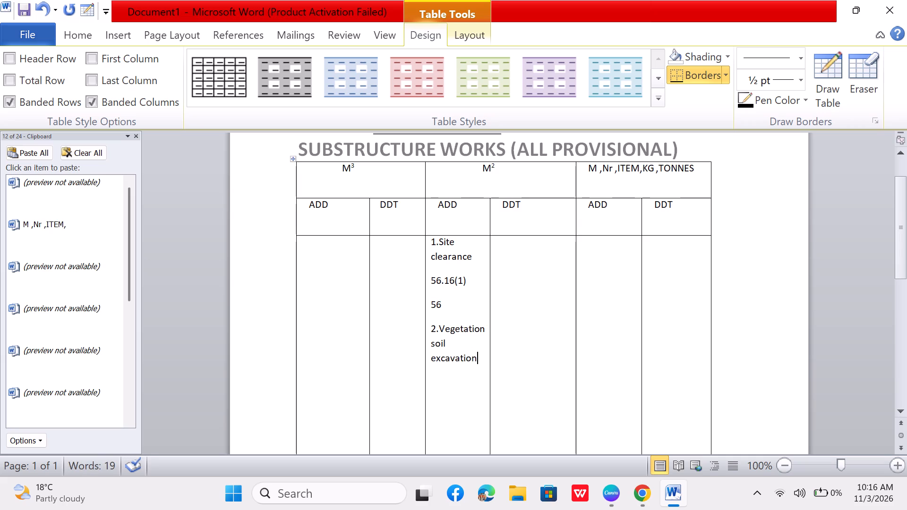
Enter "56.16(1)" and, on its own line below, "56" under "2.Vegetation soil excavation".
{"action": "key", "text": "Return"}
{"action": "type", "text": "56"}
{"action": "key", "text": "period"}
{"action": "key", "text": "1"}
{"action": "key", "text": "6"}
{"action": "key", "text": "shift+parenleft"}
{"action": "key", "text": "1"}
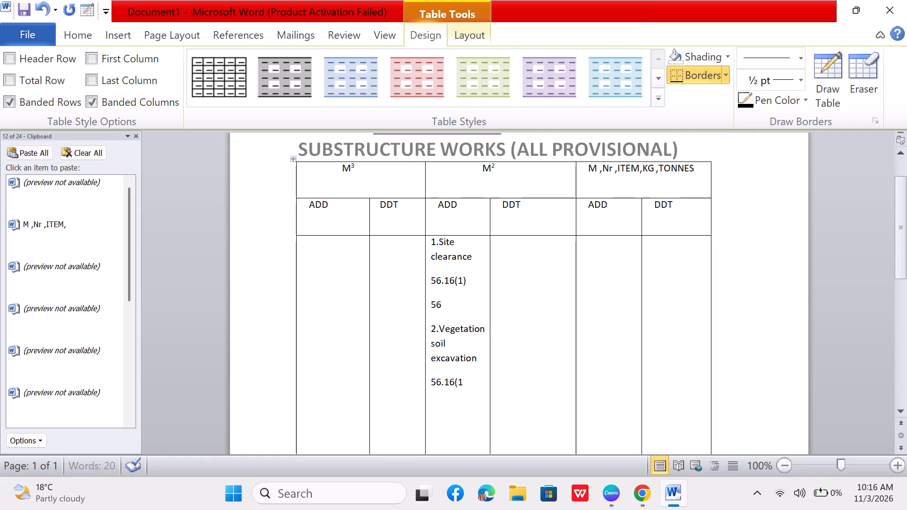
{"action": "key", "text": "shift+parenright"}
{"action": "key", "text": "Return"}
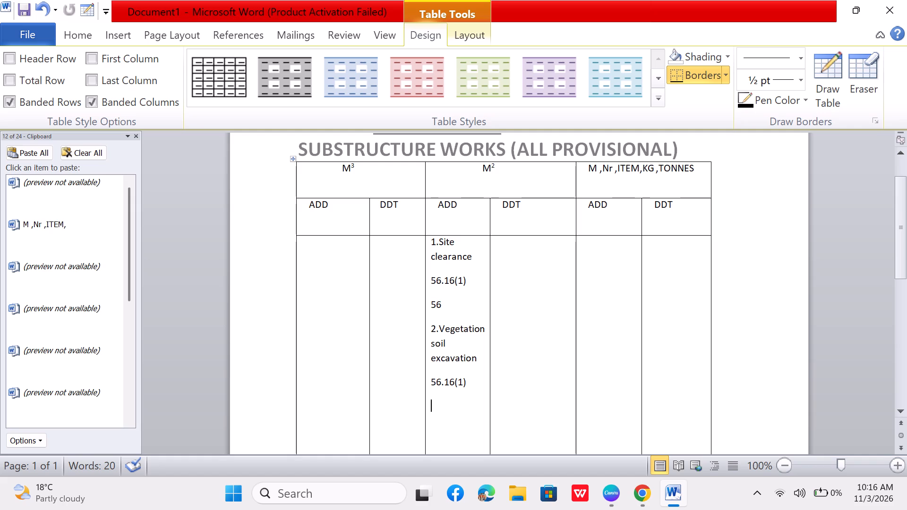
{"action": "type", "text": "56"}
Enter the item "3.Excavate to reduced level" in the body cell of the M³ ADD column.
{"action": "left_click", "coordinate": [312, 248]}
{"action": "type", "text": "3,"}
{"action": "key", "text": "BackSpace"}
{"action": "key", "text": "period"}
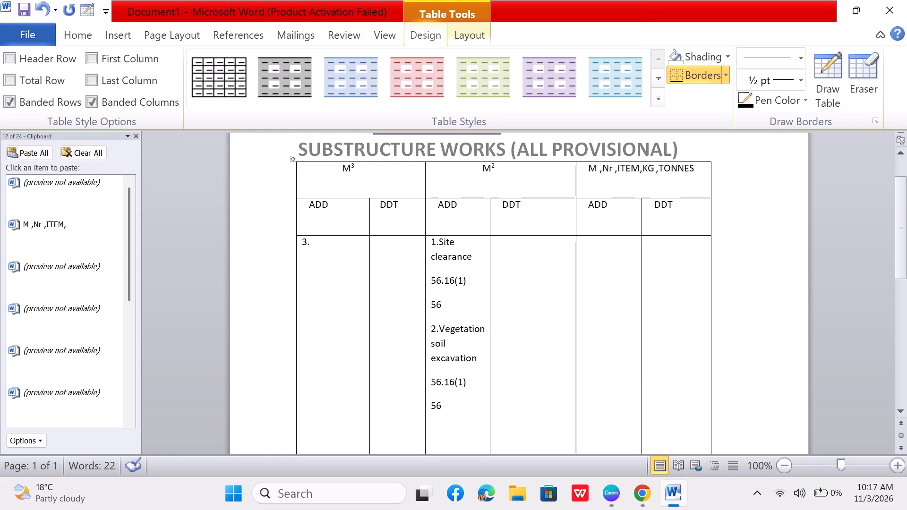
{"action": "key", "text": "e"}
{"action": "type", "text": "xcavate"}
{"action": "key", "text": "space"}
{"action": "type", "text": "to reduced level"}
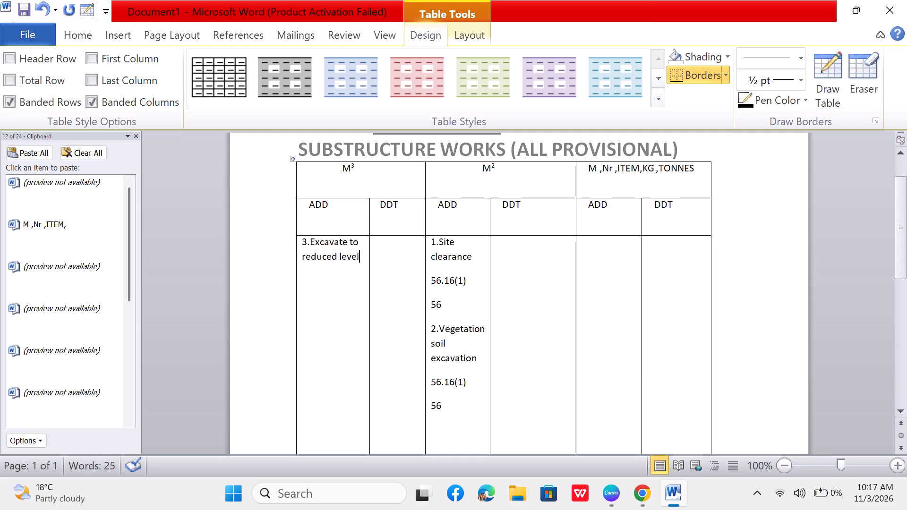
Close the Nokia C31 file window and return to the Word document.
{"action": "key", "text": "Return"}
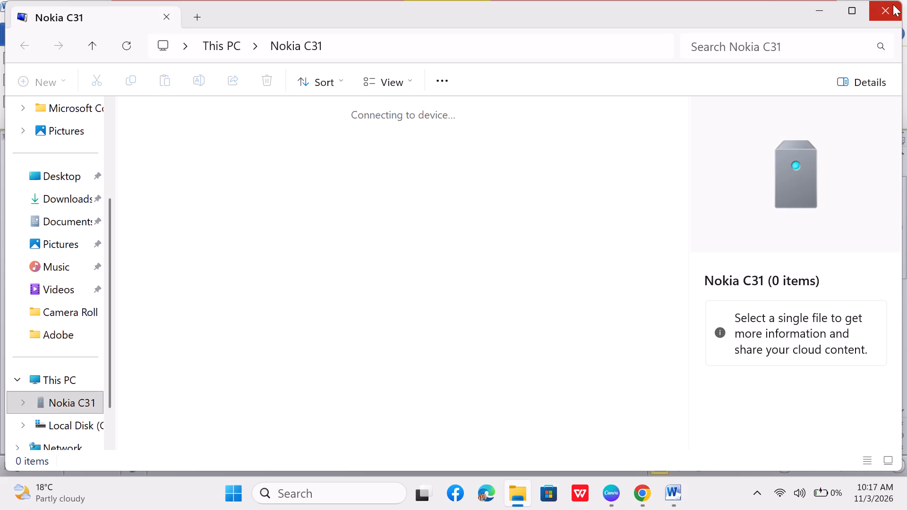
{"action": "left_click", "coordinate": [893, 4]}
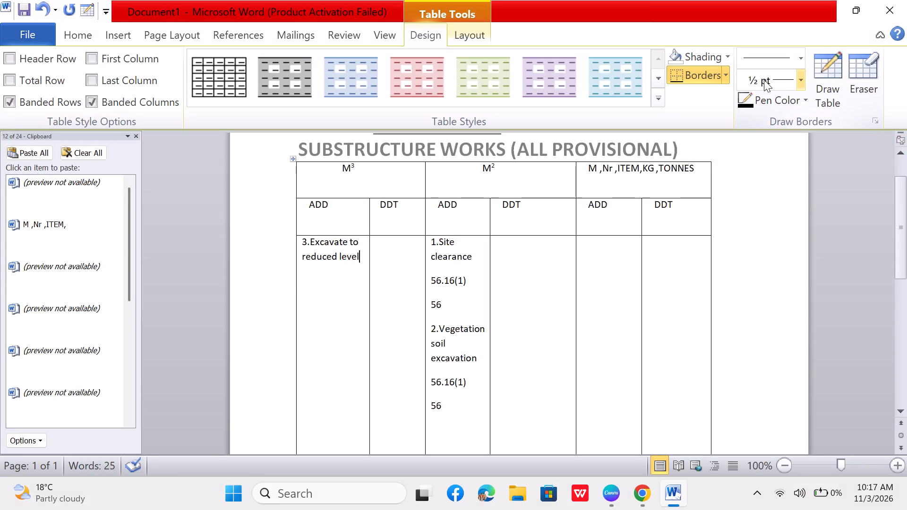
Enter "1.68(1)" and, on its own line below, "2" under "3.Excavate to reduced level" in the M³ ADD cell.
{"action": "key", "text": "Return"}
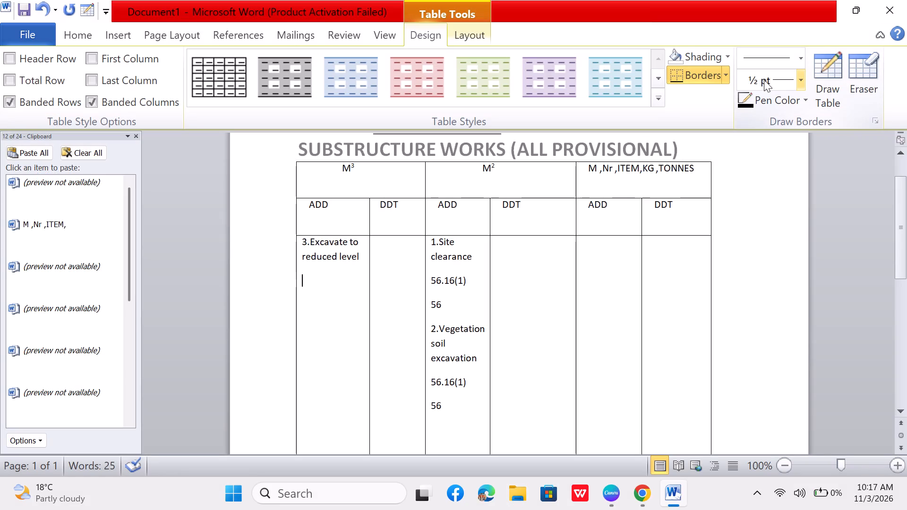
{"action": "key", "text": "1"}
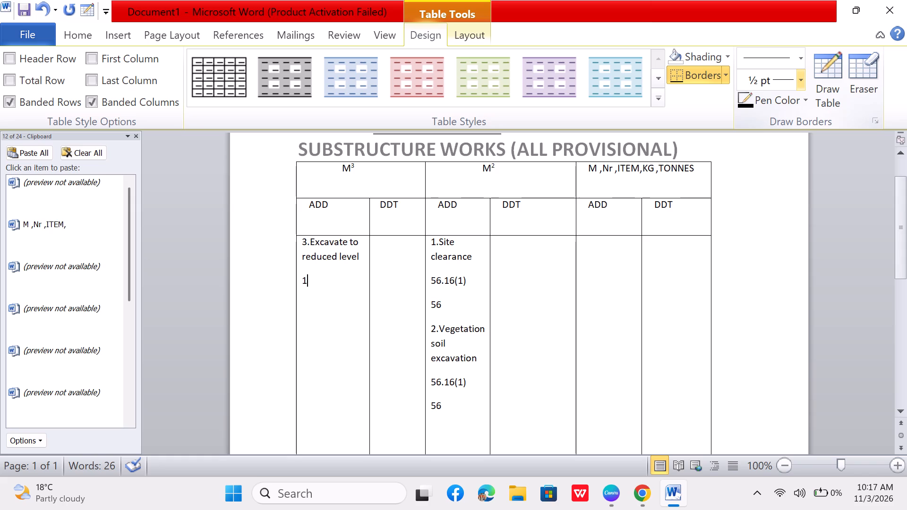
{"action": "key", "text": "period"}
{"action": "key", "text": "6"}
{"action": "key", "text": "8"}
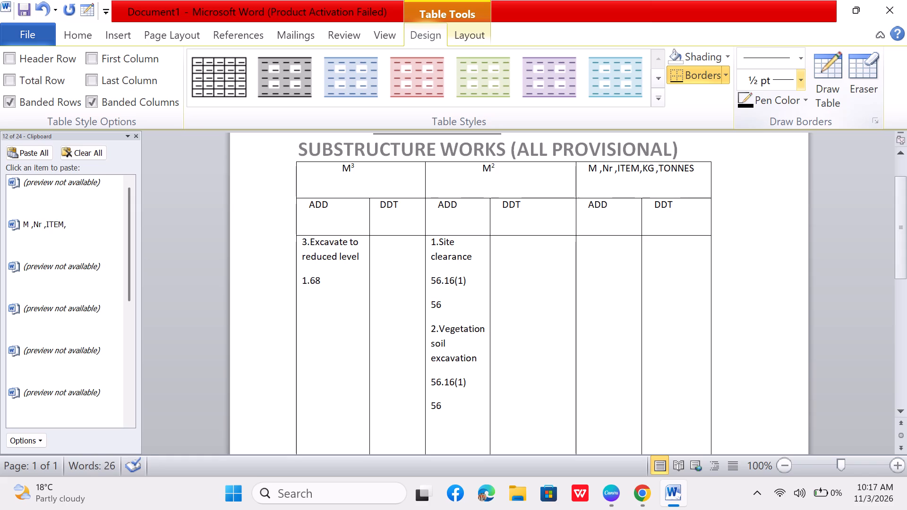
{"action": "key", "text": "shift+parenleft"}
{"action": "key", "text": "1"}
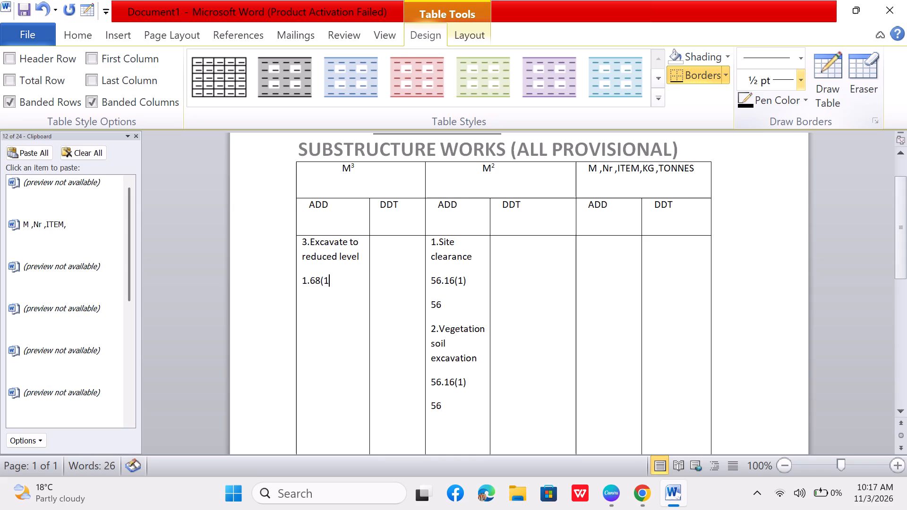
{"action": "key", "text": "shift+parenright"}
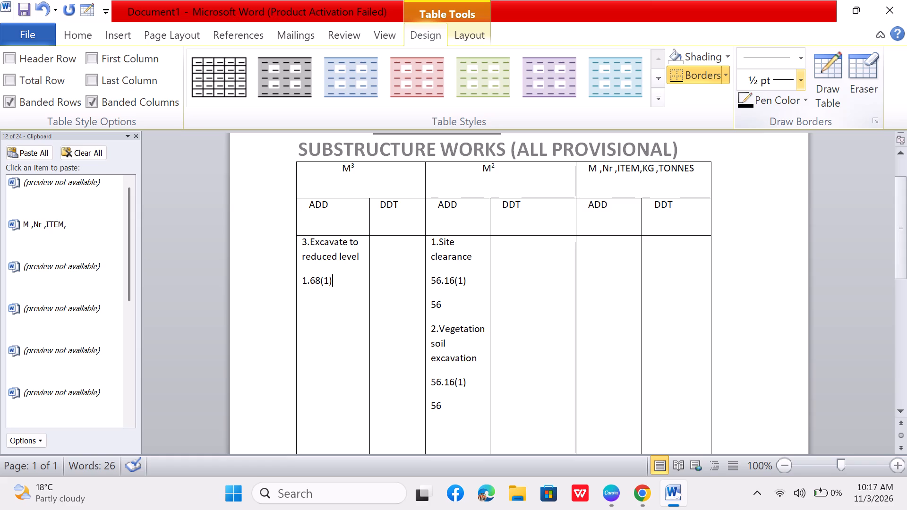
{"action": "key", "text": "Return"}
{"action": "key", "text": "2"}
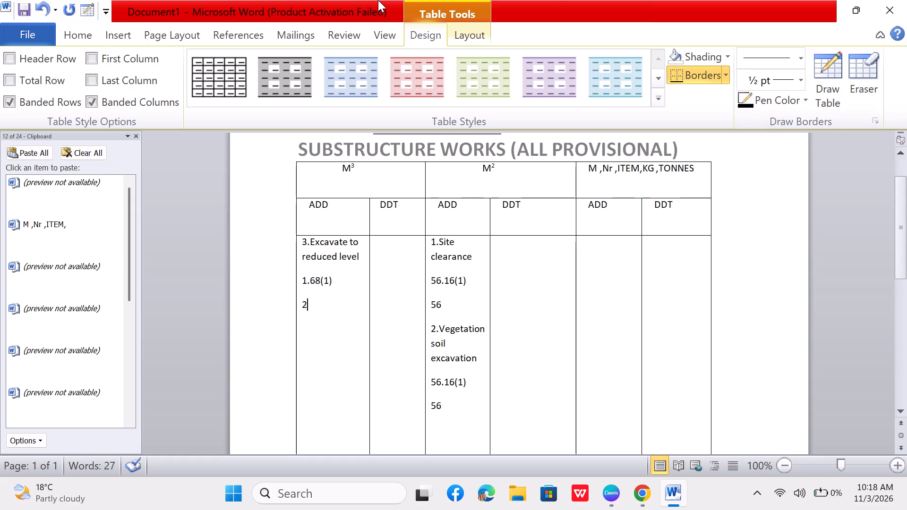
Add the item "4.Trench excavation" on a new line below the reduced level figures in the M³ ADD cell.
{"action": "key", "text": "Return"}
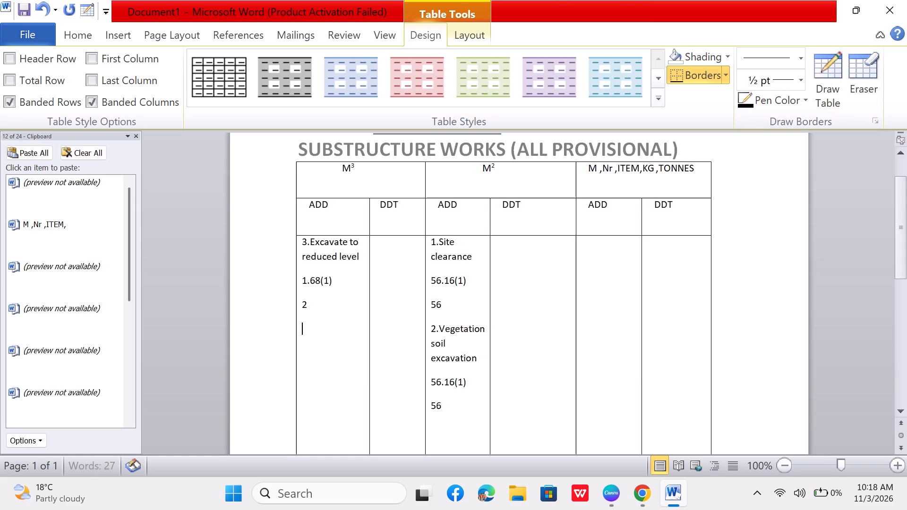
{"action": "key", "text": "4"}
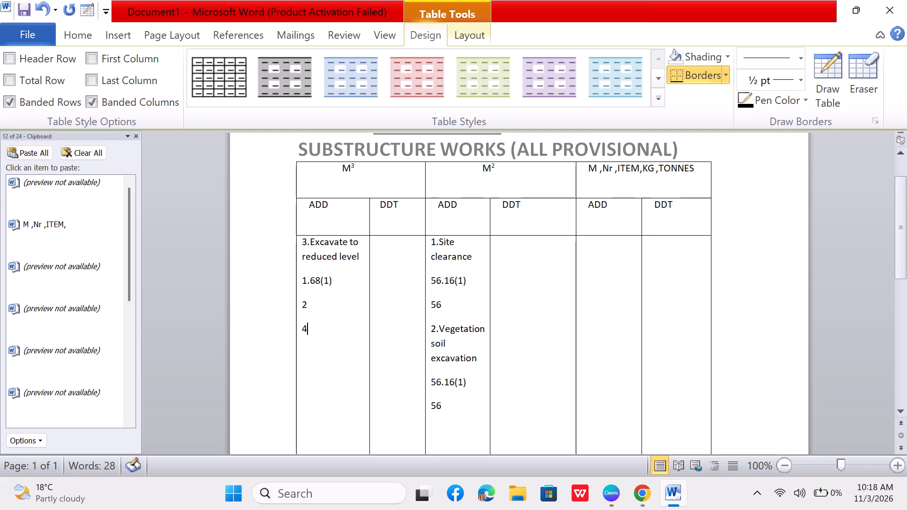
{"action": "key", "text": "period"}
{"action": "type", "text": "re"}
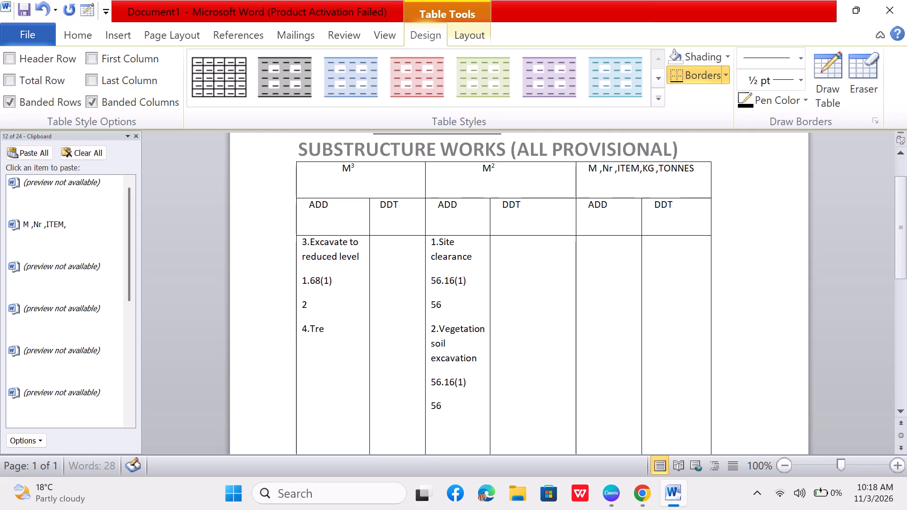
{"action": "type", "text": "nch"}
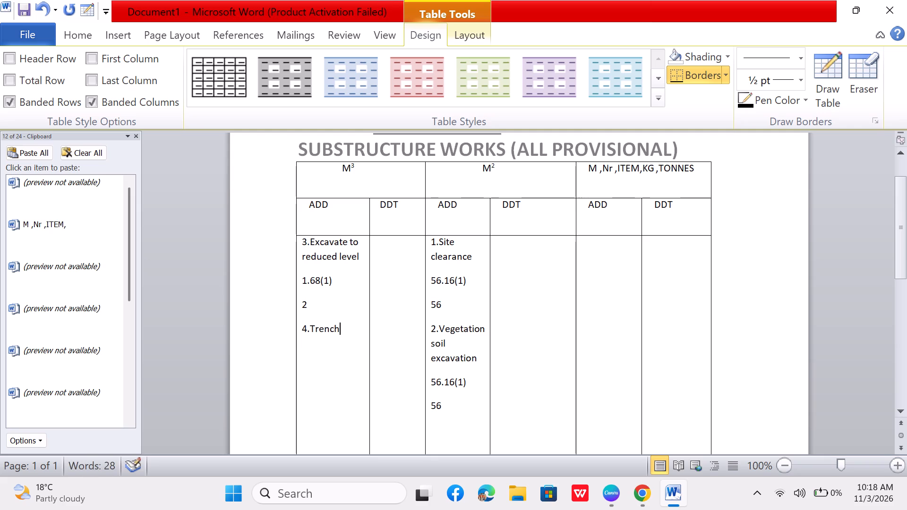
{"action": "key", "text": "space"}
{"action": "type", "text": "excavation"}
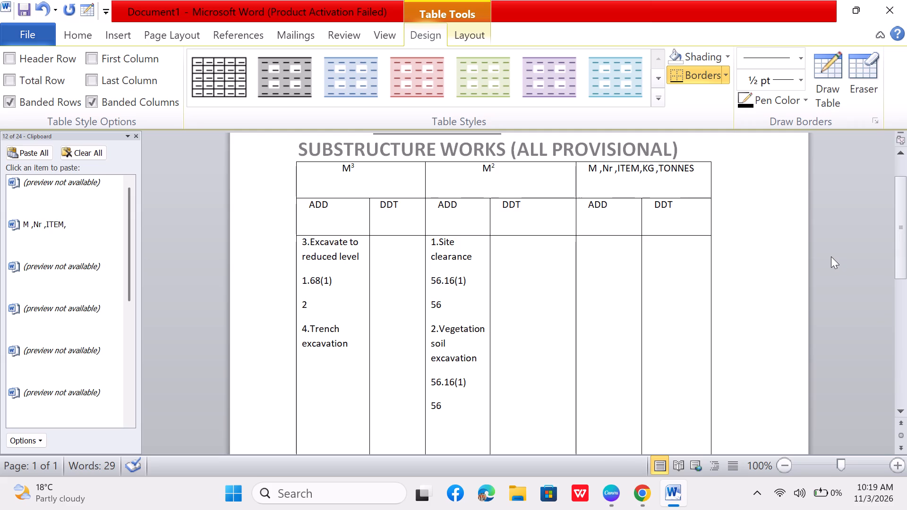
Enter "18.92(2)" and, on its own line below, "19" under "4.Trench excavation".
{"action": "scroll", "coordinate": [643, 317], "scroll_direction": "down", "scroll_amount": 2}
{"action": "scroll", "coordinate": [642, 317], "scroll_direction": "up", "scroll_amount": 1}
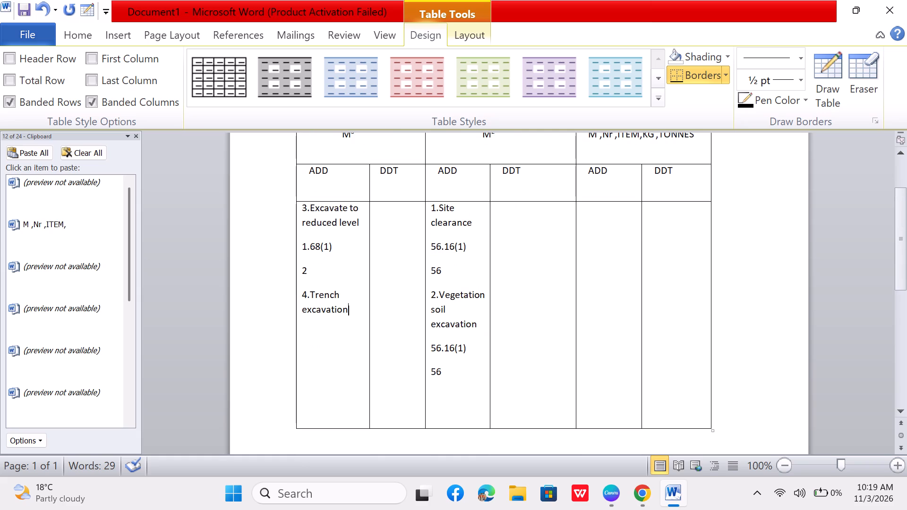
{"action": "scroll", "coordinate": [642, 308], "scroll_direction": "up", "scroll_amount": 2}
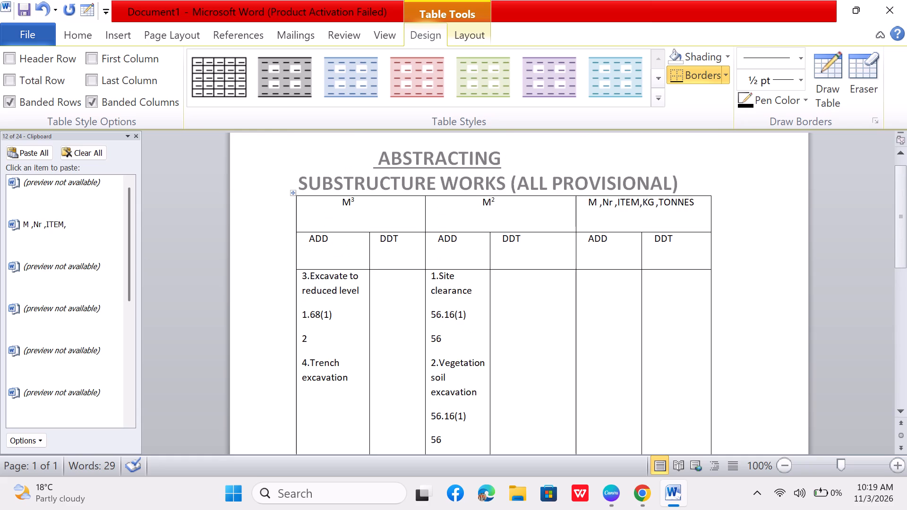
{"action": "scroll", "coordinate": [643, 306], "scroll_direction": "down", "scroll_amount": 1}
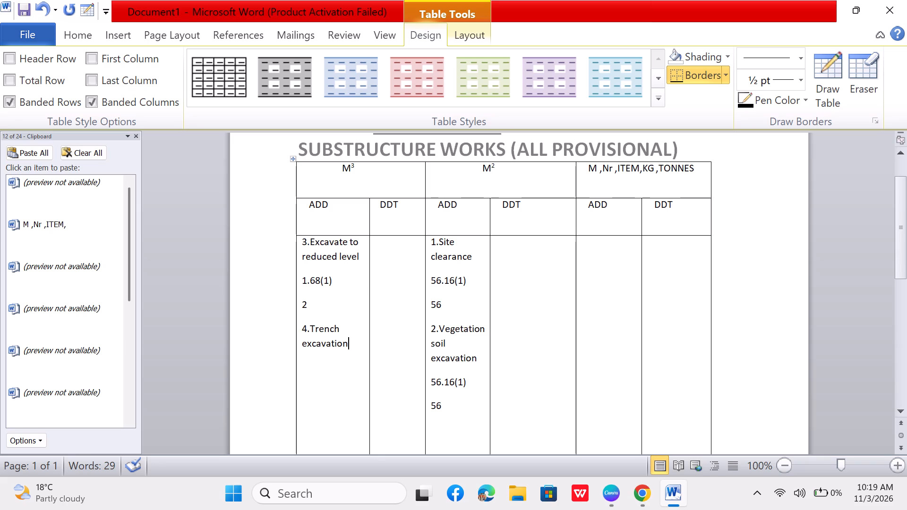
{"action": "key", "text": "Return"}
{"action": "type", "text": "18"}
{"action": "type", "text": ".92"}
{"action": "key", "text": "9"}
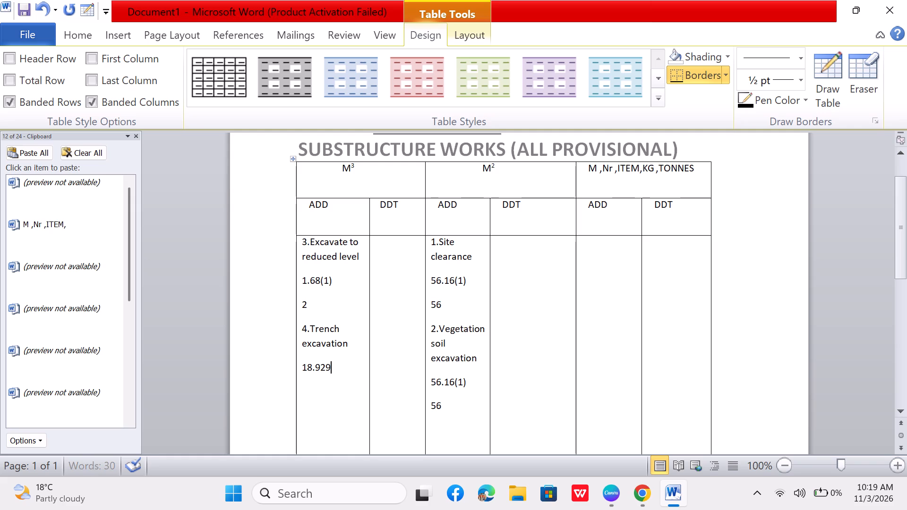
{"action": "key", "text": "2"}
{"action": "key", "text": "shift+parenright"}
{"action": "key", "text": "BackSpace"}
{"action": "key", "text": "BackSpace"}
{"action": "key", "text": "BackSpace"}
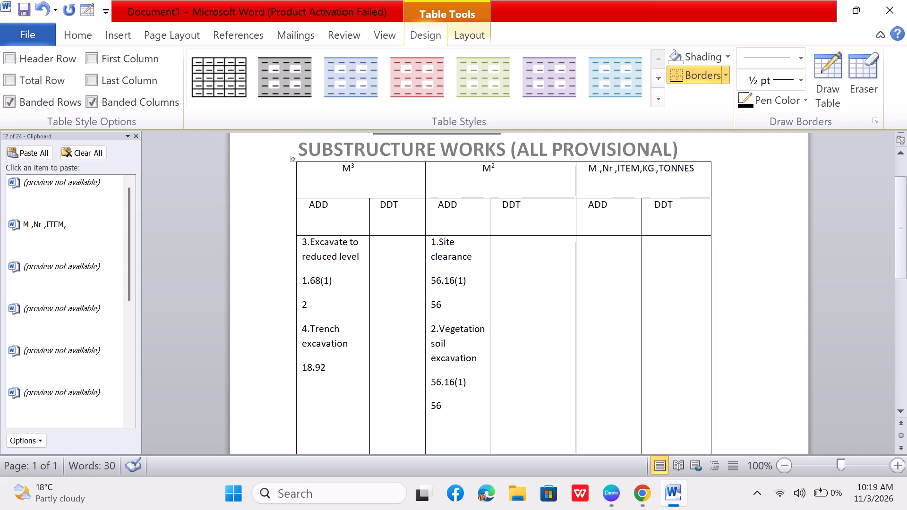
{"action": "key", "text": "shift+parenleft"}
{"action": "key", "text": "2"}
{"action": "key", "text": "shift+parenright"}
{"action": "key", "text": "Return"}
{"action": "type", "text": "19"}
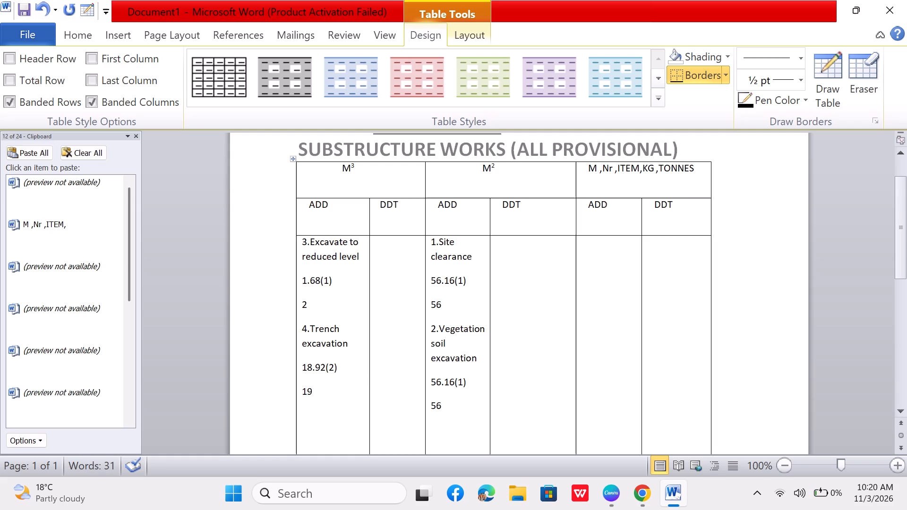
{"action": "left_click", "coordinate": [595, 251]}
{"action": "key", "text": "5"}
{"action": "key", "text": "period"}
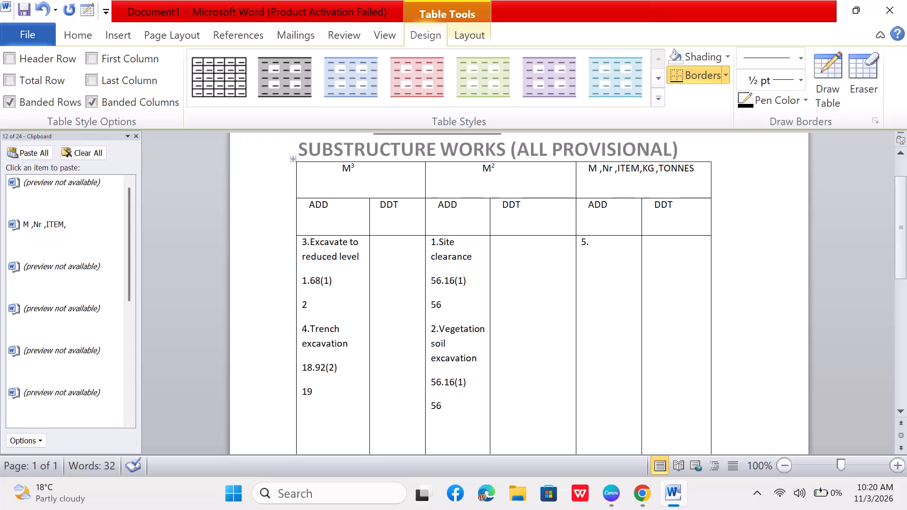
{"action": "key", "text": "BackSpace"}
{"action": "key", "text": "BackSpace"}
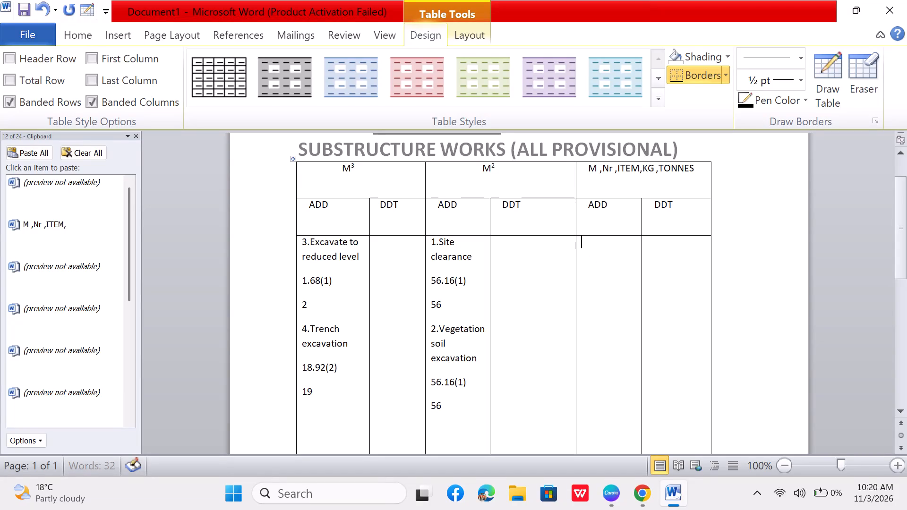
Enter the unnumbered item "Protect foundation from water" in the ADD cell of the M, Nr, ITEM, KG, TONNES column.
{"action": "key", "text": "space"}
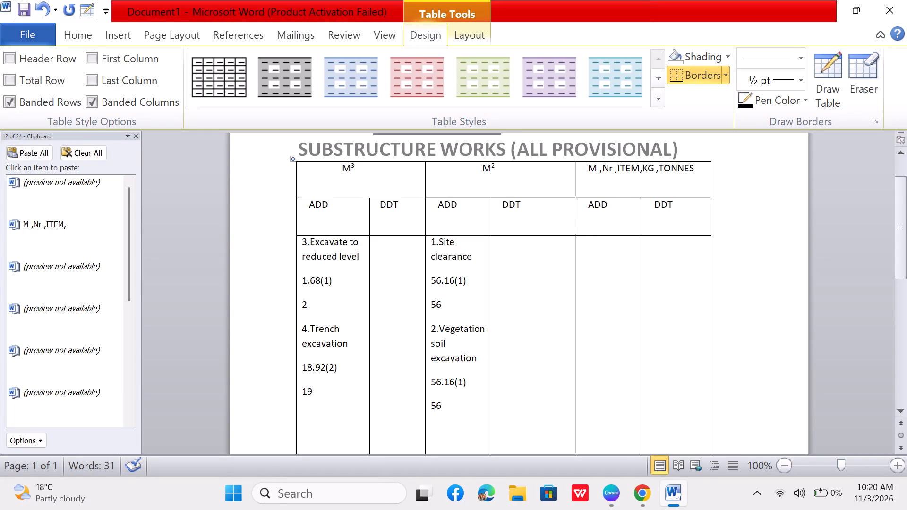
{"action": "key", "text": "p"}
{"action": "type", "text": "rotect"}
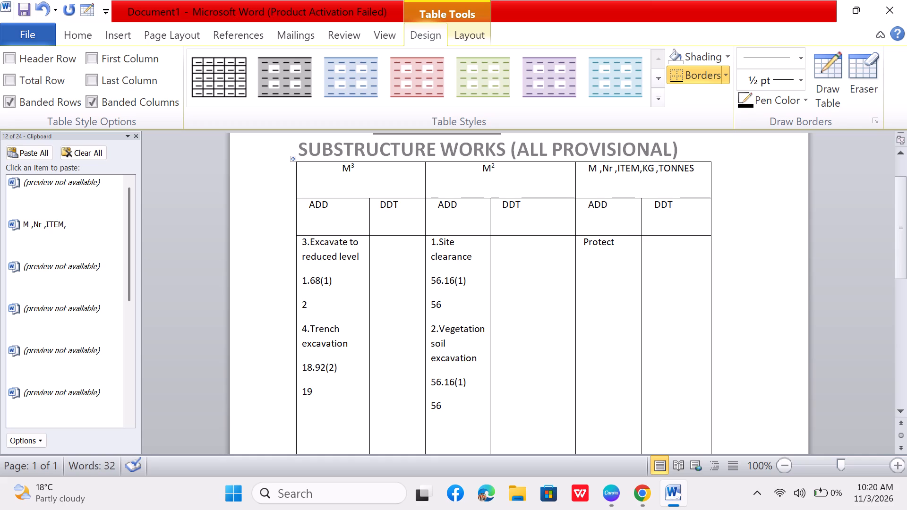
{"action": "type", "text": "foun"}
{"action": "type", "text": "dation"}
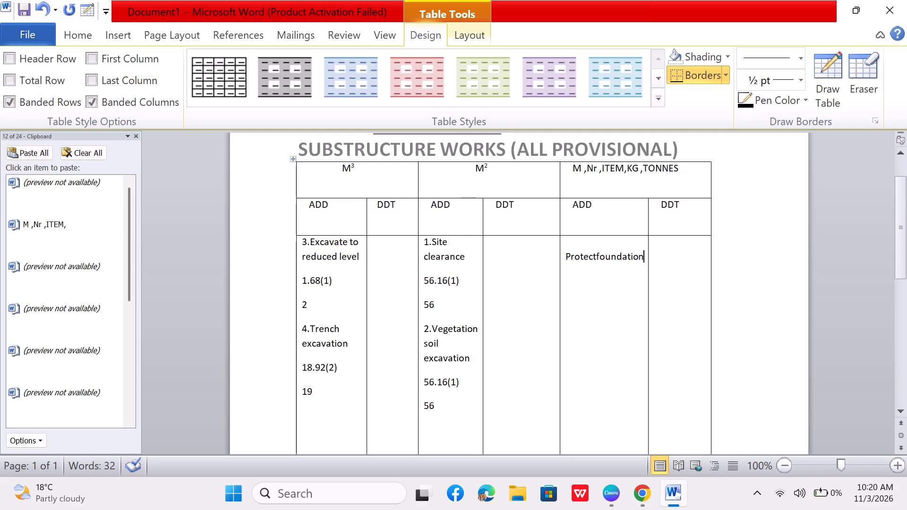
{"action": "key", "text": "BackSpace"}
{"action": "key", "text": "BackSpace"}
{"action": "key", "text": "BackSpace"}
{"action": "key", "text": "BackSpace"}
{"action": "key", "text": "BackSpace"}
{"action": "key", "text": "BackSpace"}
{"action": "key", "text": "BackSpace"}
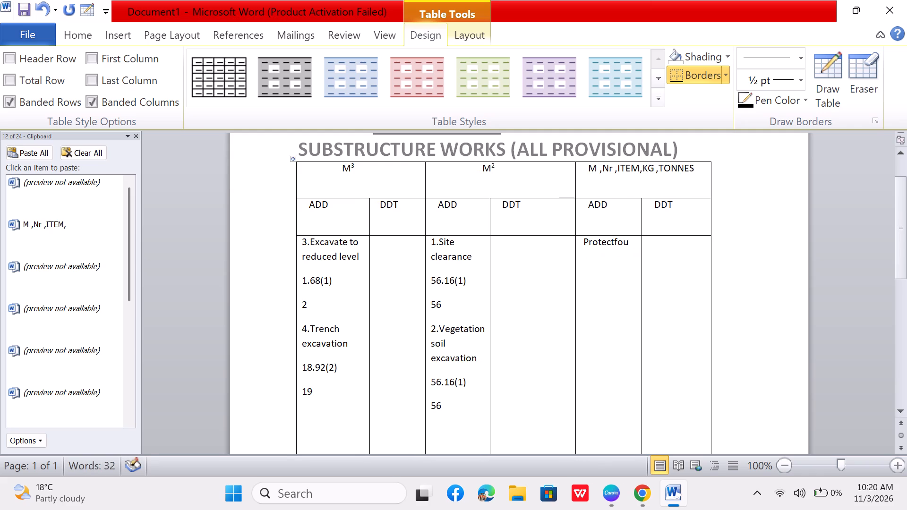
{"action": "key", "text": "BackSpace"}
{"action": "key", "text": "BackSpace"}
{"action": "key", "text": "BackSpace"}
{"action": "key", "text": "space"}
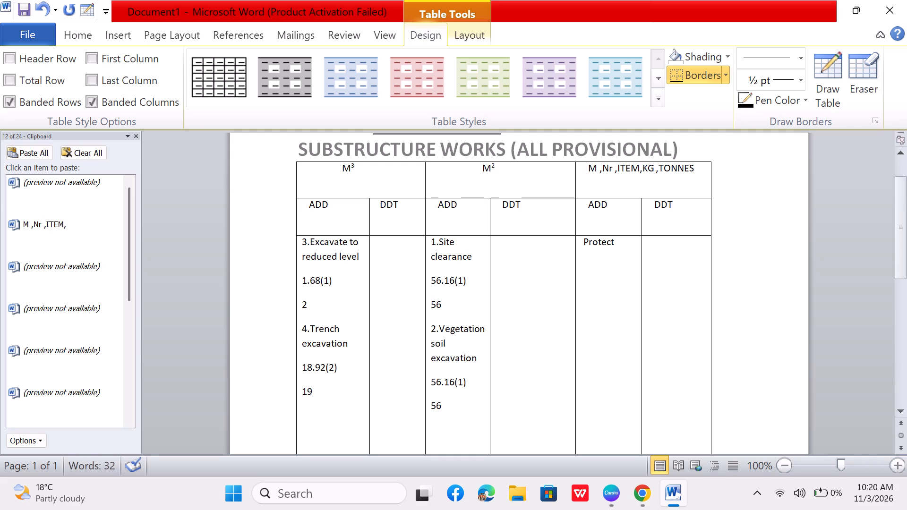
{"action": "type", "text": "foundation"}
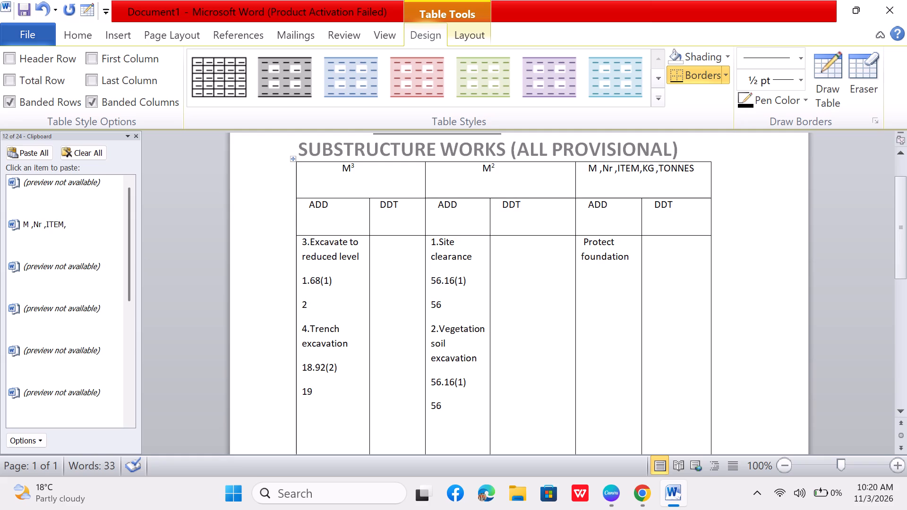
{"action": "key", "text": "space"}
{"action": "type", "text": "from wa"}
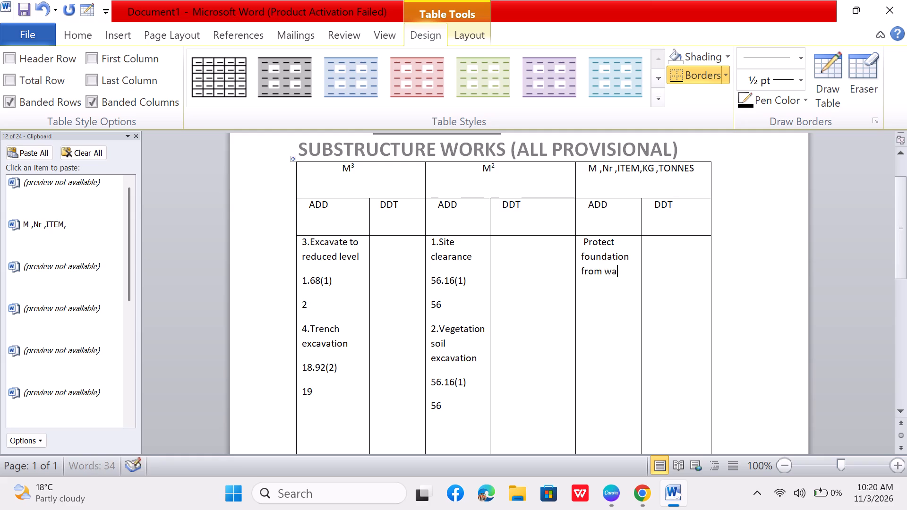
{"action": "type", "text": "ter"}
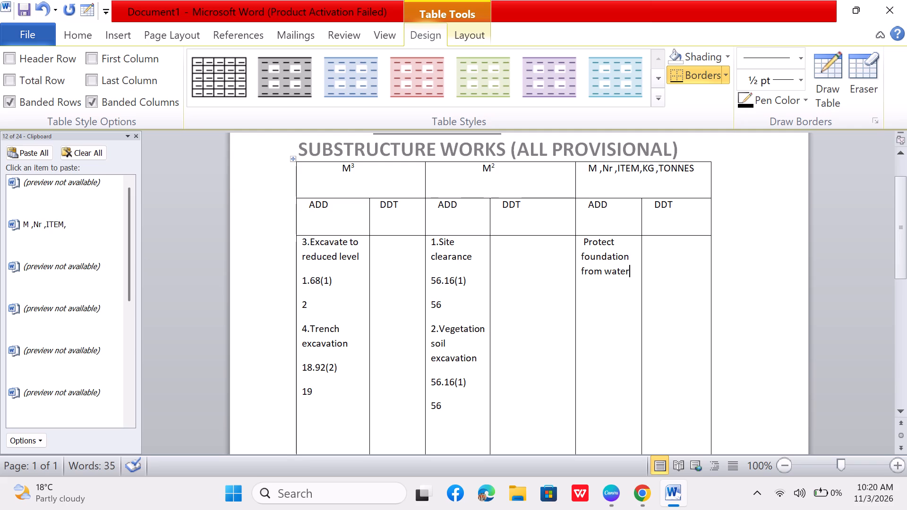
Enter "ITEM(2)" and, on its own line below, "ITEM" under "Protect foundation from water".
{"action": "key", "text": "Return"}
{"action": "type", "text": "ITEM"}
{"action": "key", "text": "shift+parenleft"}
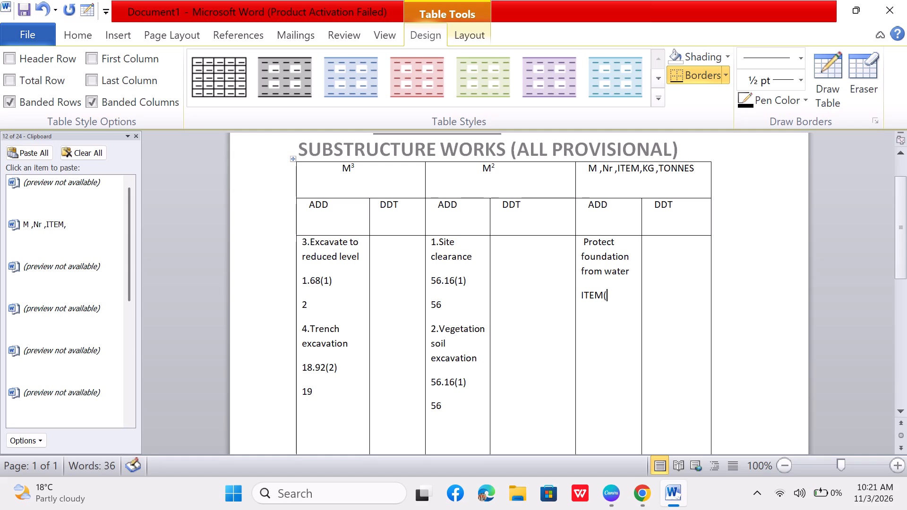
{"action": "key", "text": "2"}
{"action": "key", "text": "shift+parenright"}
{"action": "key", "text": "Return"}
{"action": "type", "text": "IT"}
{"action": "type", "text": "EM"}
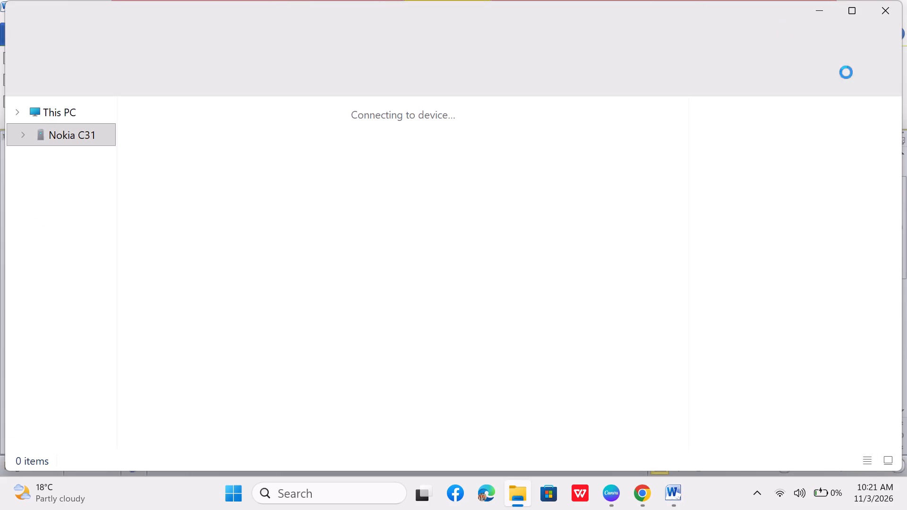
Close the Nokia C31 file window and return to the Word document.
{"action": "left_click", "coordinate": [881, 11]}
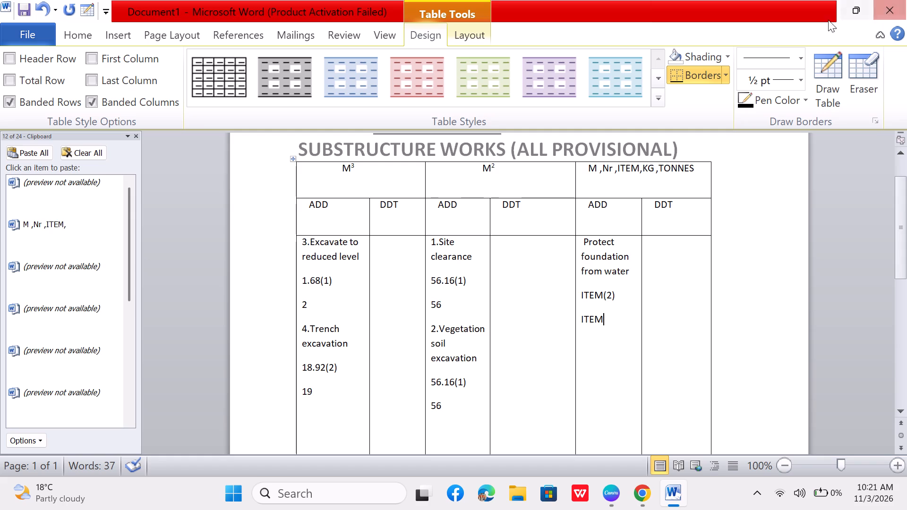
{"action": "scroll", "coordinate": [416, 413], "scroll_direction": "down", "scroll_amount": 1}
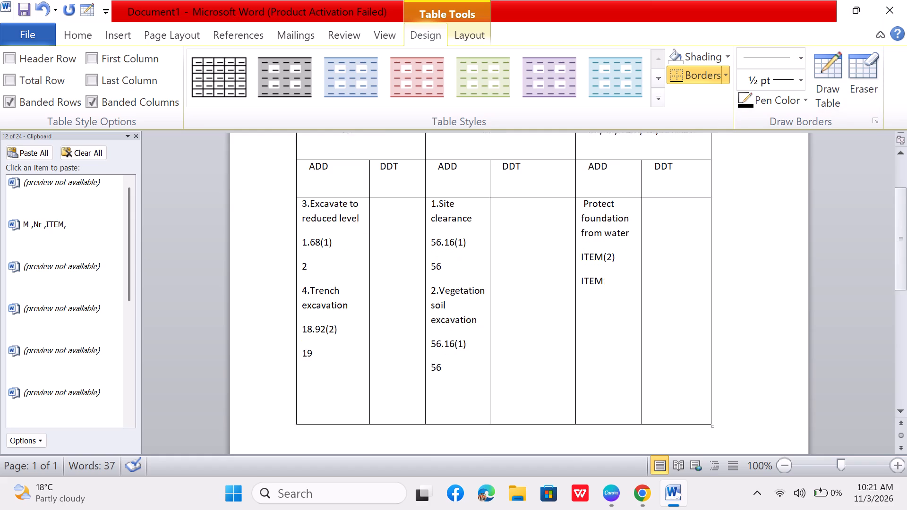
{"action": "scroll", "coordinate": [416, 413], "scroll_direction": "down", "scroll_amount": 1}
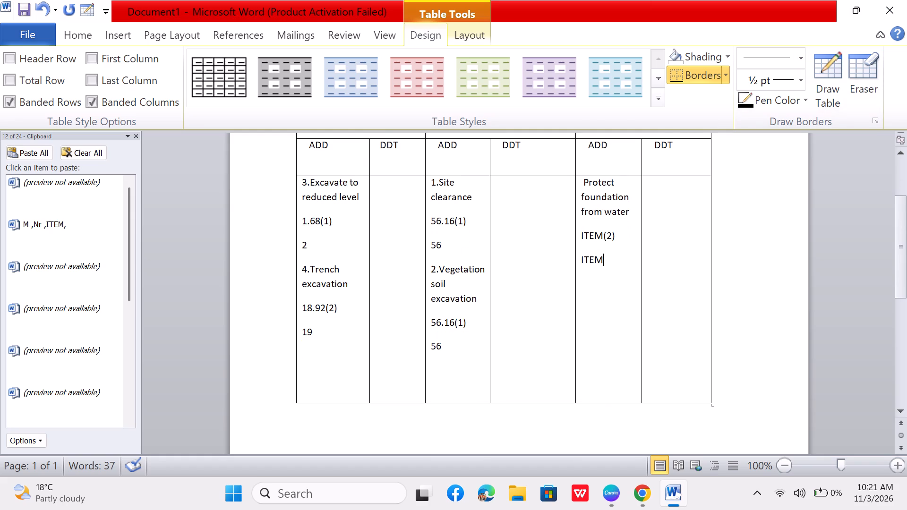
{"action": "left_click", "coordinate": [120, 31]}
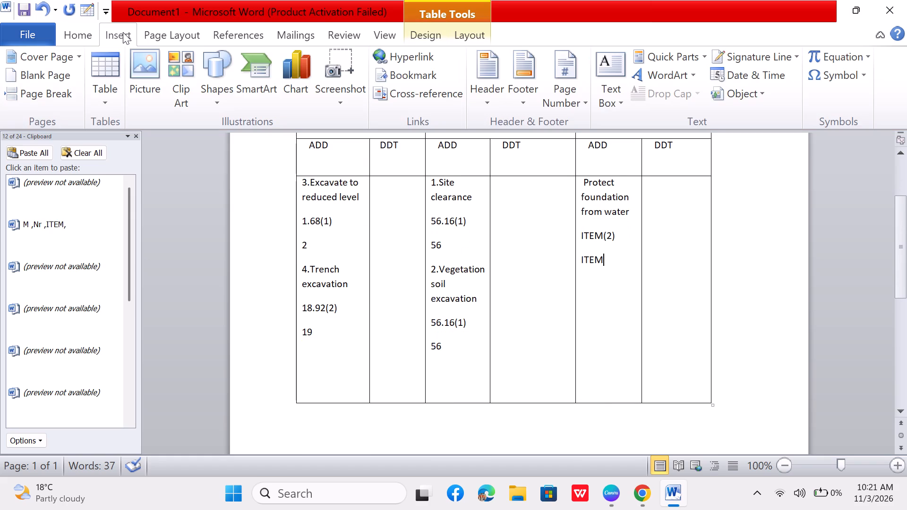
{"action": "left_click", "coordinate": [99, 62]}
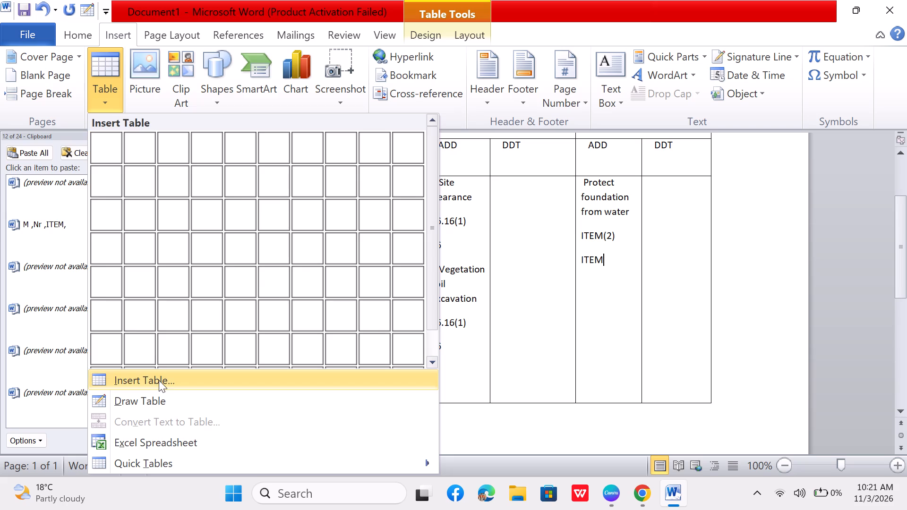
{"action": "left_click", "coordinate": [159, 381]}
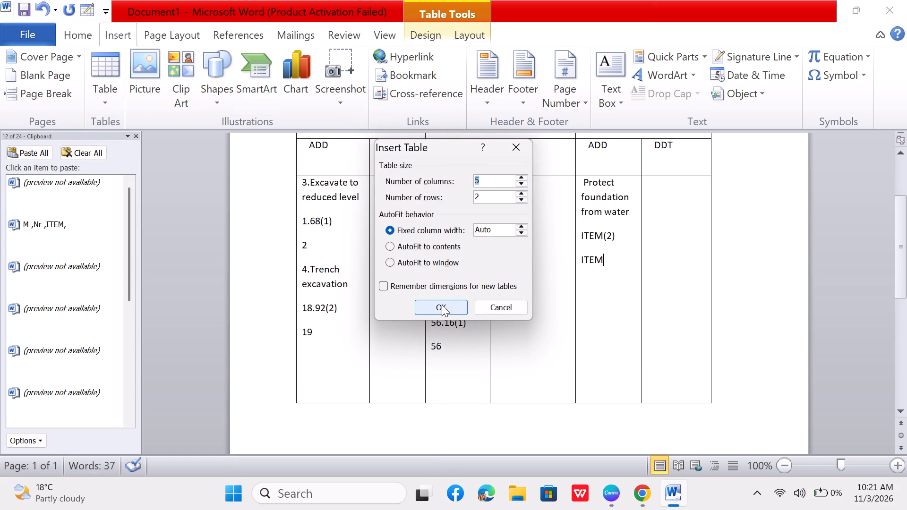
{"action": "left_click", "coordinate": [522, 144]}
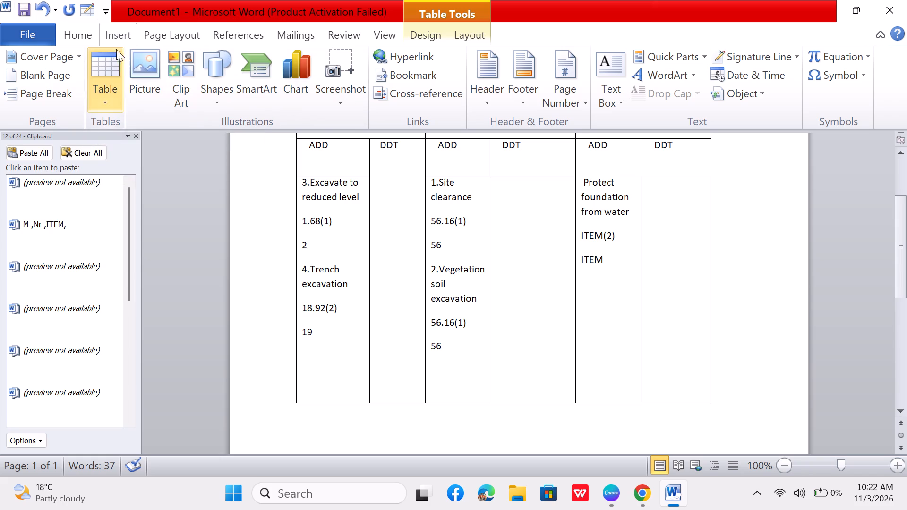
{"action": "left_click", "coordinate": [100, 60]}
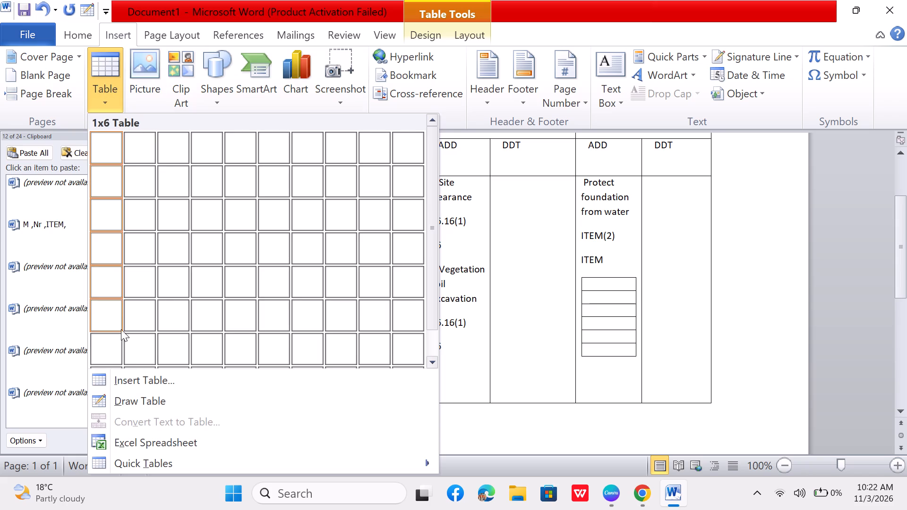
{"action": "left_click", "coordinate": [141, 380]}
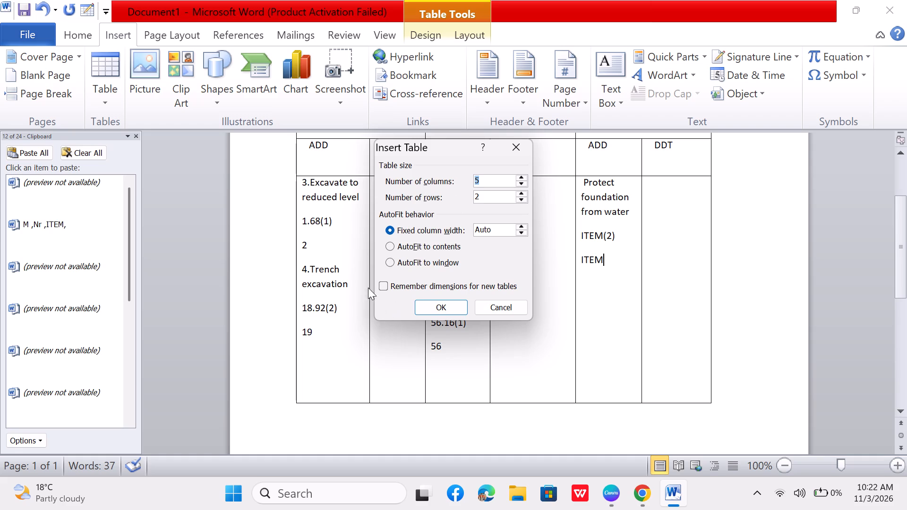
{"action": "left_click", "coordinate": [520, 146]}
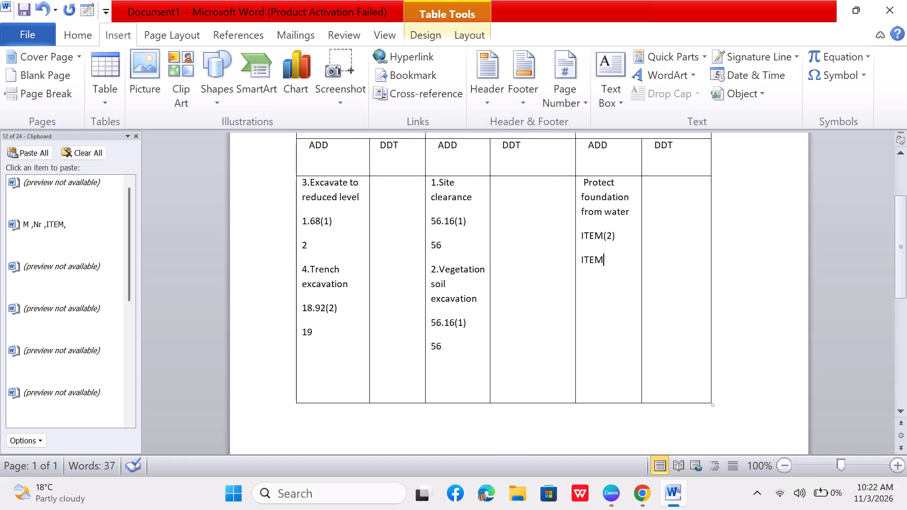
Insert a new table row below the row that holds the items and quantities.
{"action": "left_click_drag", "start_coordinate": [300, 390], "coordinate": [360, 386]}
{"action": "left_click_drag", "start_coordinate": [360, 386], "coordinate": [672, 378]}
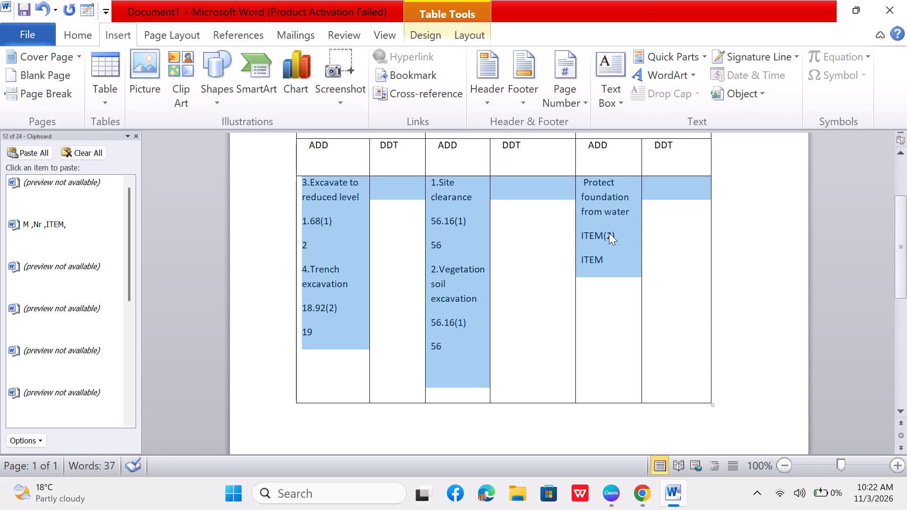
{"action": "right_click", "coordinate": [608, 235]}
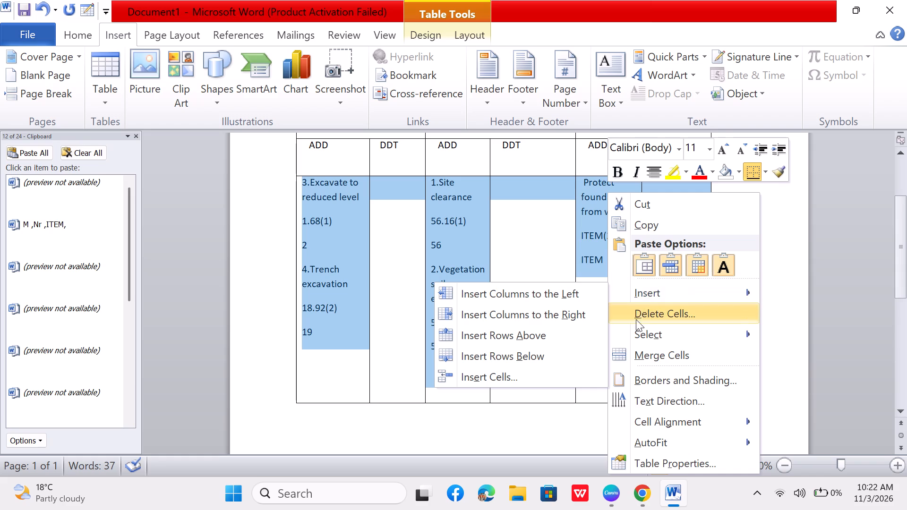
{"action": "left_click", "coordinate": [541, 353]}
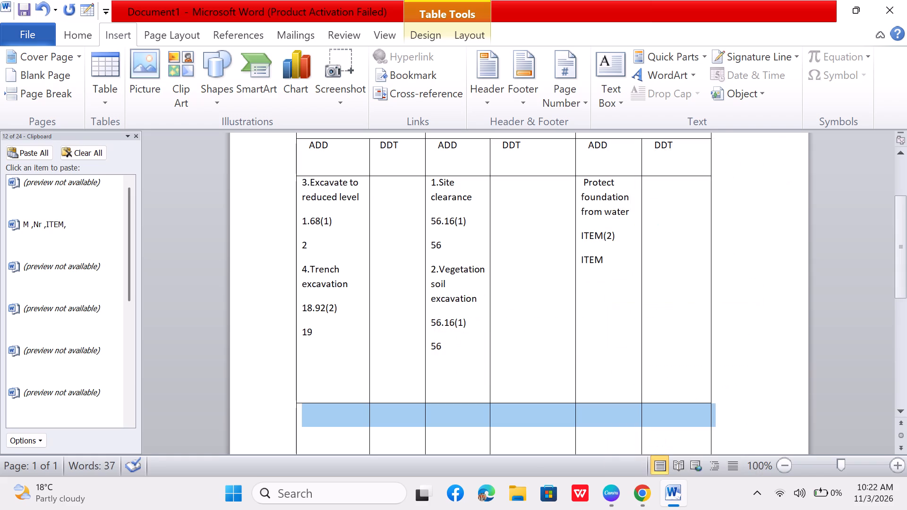
{"action": "scroll", "coordinate": [541, 353], "scroll_direction": "down", "scroll_amount": 2}
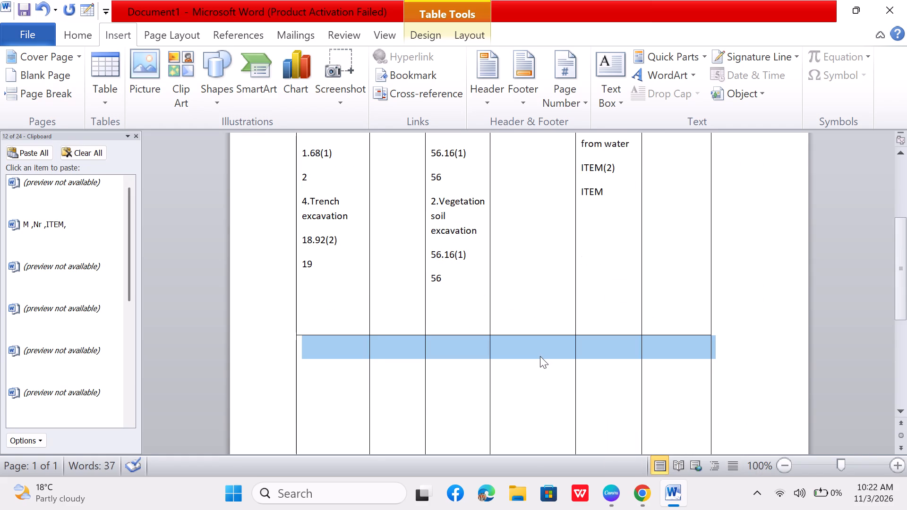
{"action": "scroll", "coordinate": [540, 357], "scroll_direction": "down", "scroll_amount": 1}
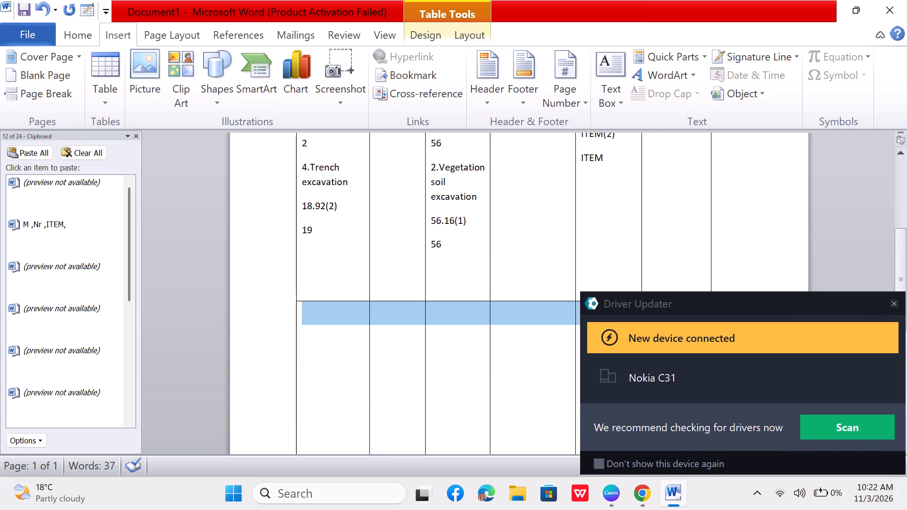
Make the items row taller by moving its lower border down toward the bottom of the first page.
{"action": "left_click", "coordinate": [342, 381]}
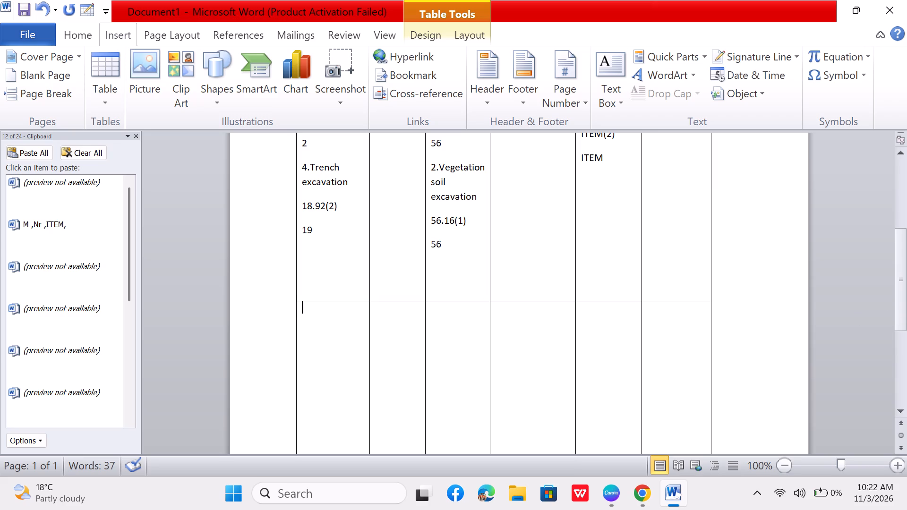
{"action": "left_click_drag", "start_coordinate": [300, 302], "coordinate": [313, 447]}
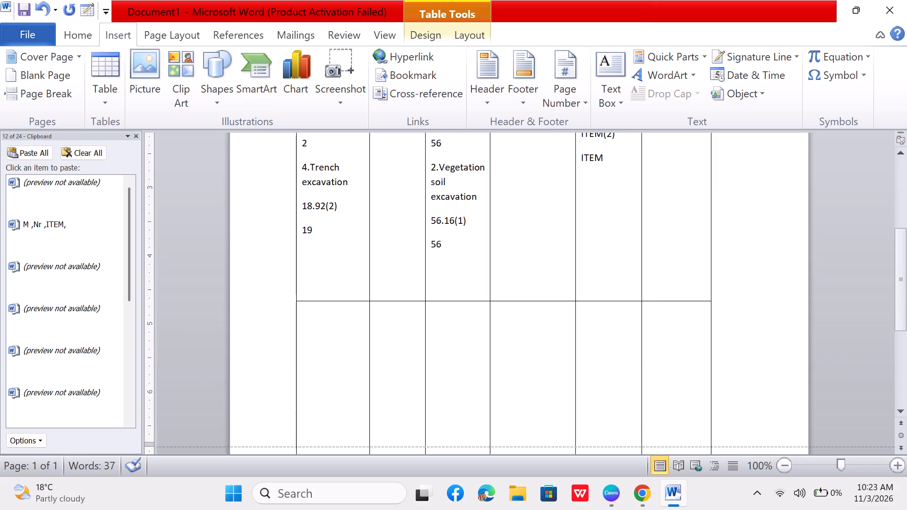
{"action": "left_click_drag", "start_coordinate": [313, 447], "coordinate": [366, 331]}
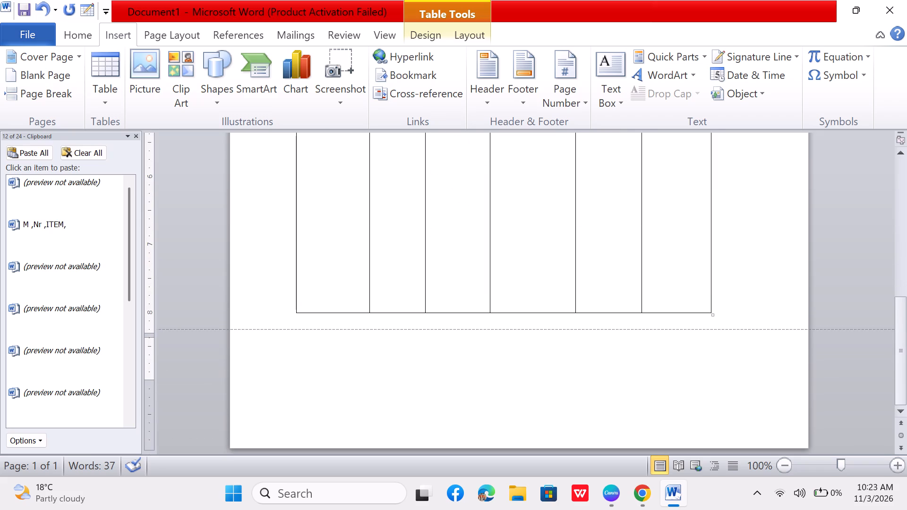
{"action": "left_click_drag", "start_coordinate": [366, 331], "coordinate": [370, 313]}
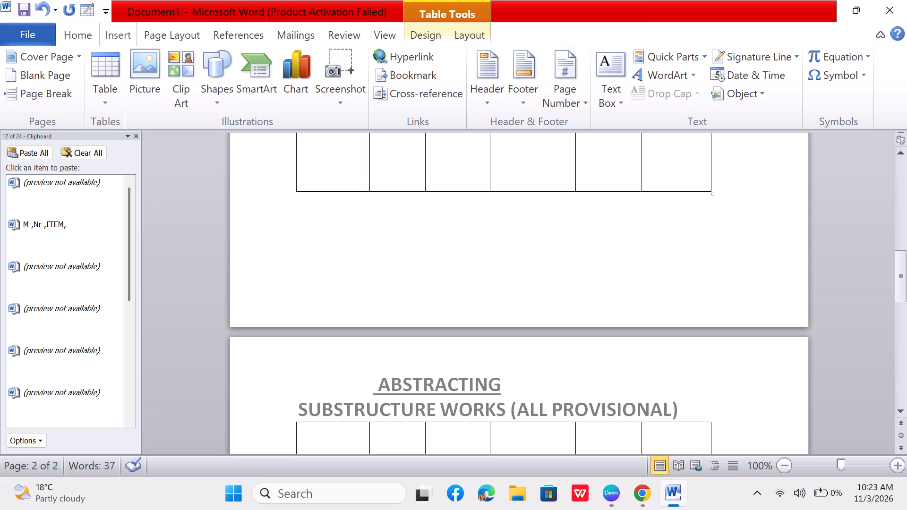
{"action": "scroll", "coordinate": [381, 310], "scroll_direction": "up", "scroll_amount": 12}
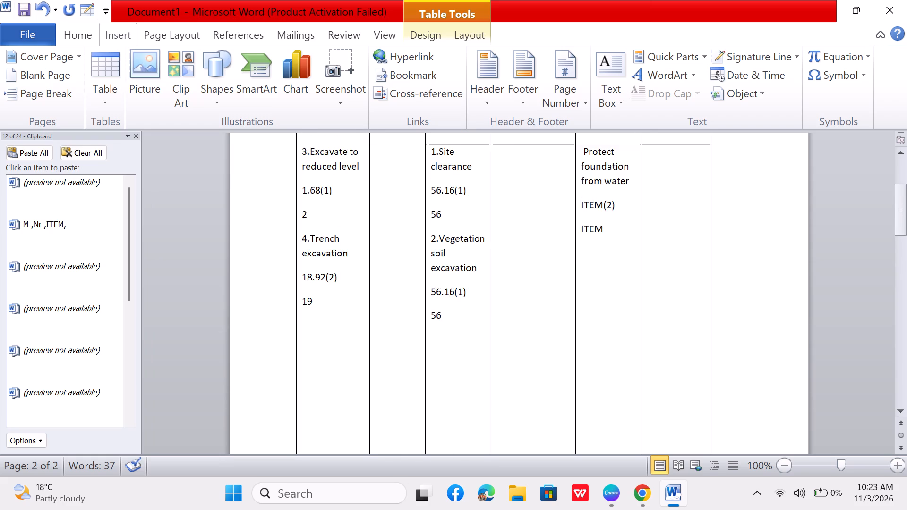
Examine the extended abstracting table across both pages, from its items to the end of the added row.
{"action": "scroll", "coordinate": [381, 309], "scroll_direction": "up", "scroll_amount": 4}
{"action": "scroll", "coordinate": [381, 309], "scroll_direction": "down", "scroll_amount": 9}
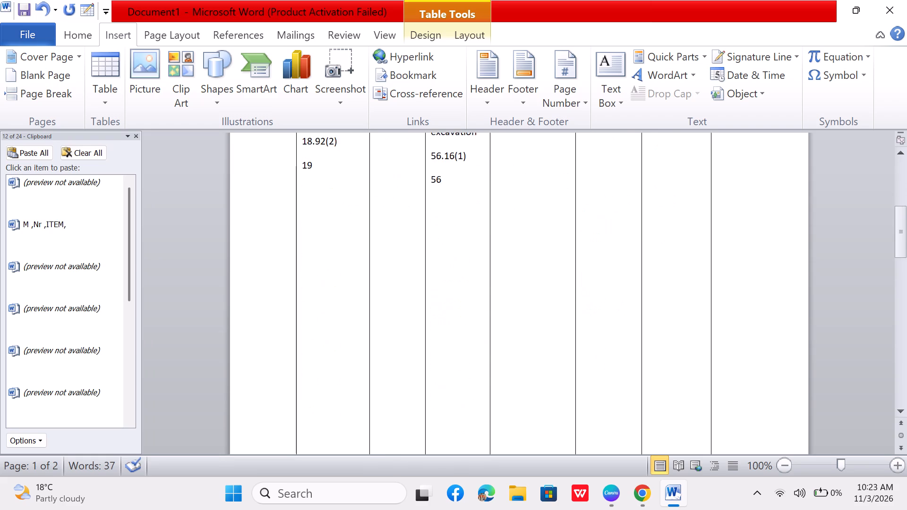
{"action": "scroll", "coordinate": [381, 308], "scroll_direction": "down", "scroll_amount": 16}
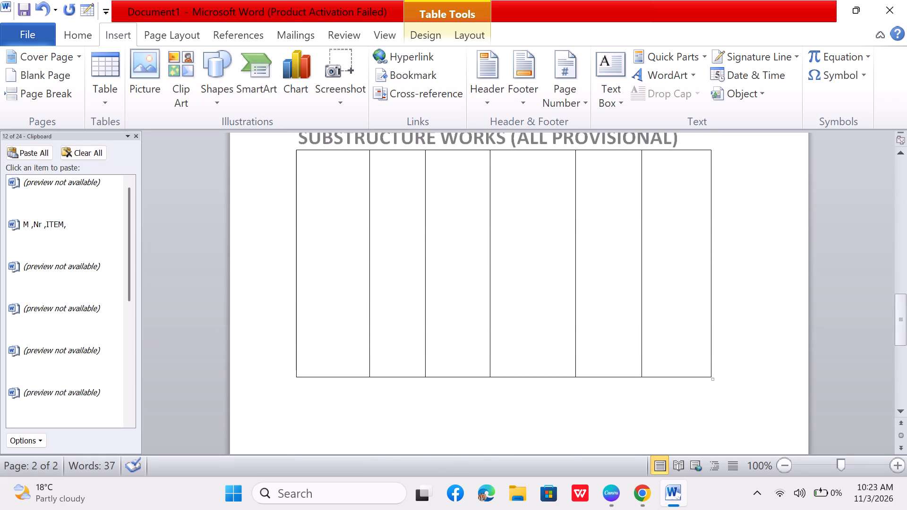
{"action": "scroll", "coordinate": [381, 307], "scroll_direction": "down", "scroll_amount": 3}
{"action": "scroll", "coordinate": [382, 306], "scroll_direction": "up", "scroll_amount": 14}
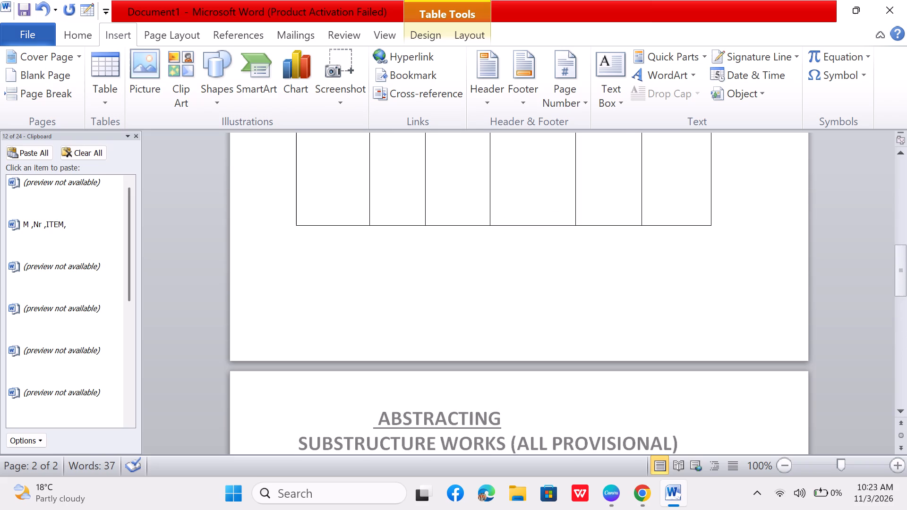
{"action": "scroll", "coordinate": [382, 306], "scroll_direction": "up", "scroll_amount": 8}
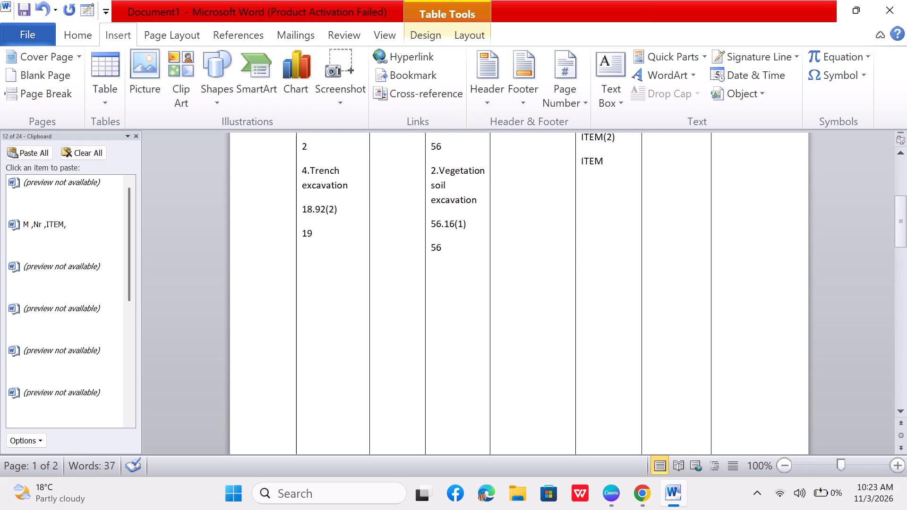
{"action": "scroll", "coordinate": [385, 297], "scroll_direction": "up", "scroll_amount": 5}
{"action": "scroll", "coordinate": [384, 299], "scroll_direction": "down", "scroll_amount": 3}
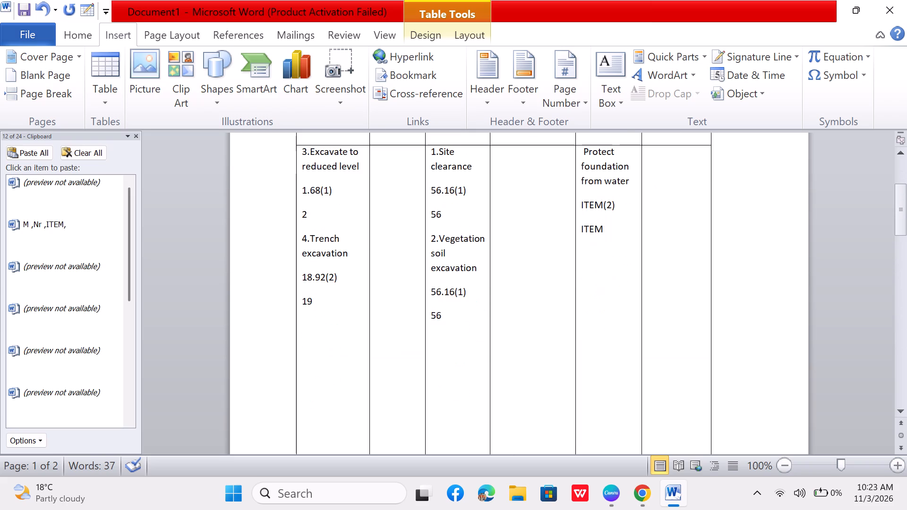
Add a "Foundation concrete" item below the trench excavation total in the M³ ADD column.
{"action": "left_click", "coordinate": [314, 335]}
{"action": "key", "text": "Return"}
{"action": "key", "text": "f"}
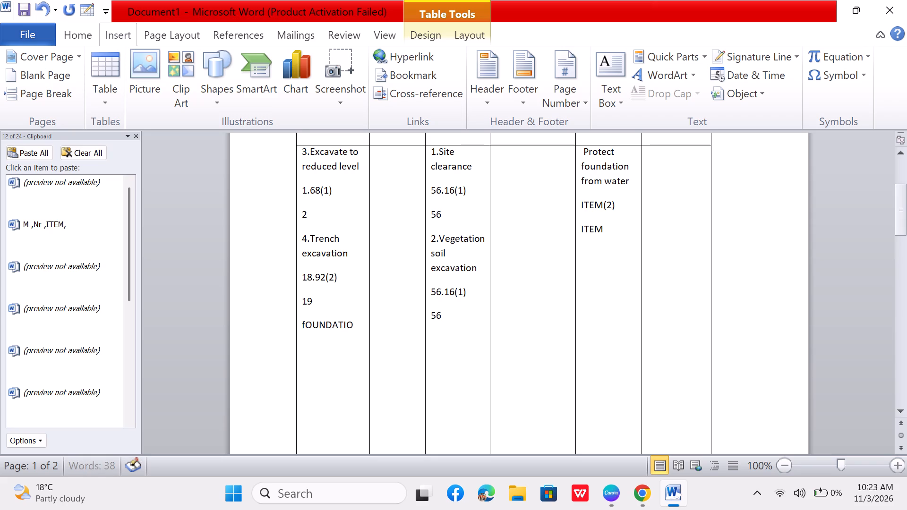
{"action": "type", "text": "con"}
{"action": "key", "text": "c"}
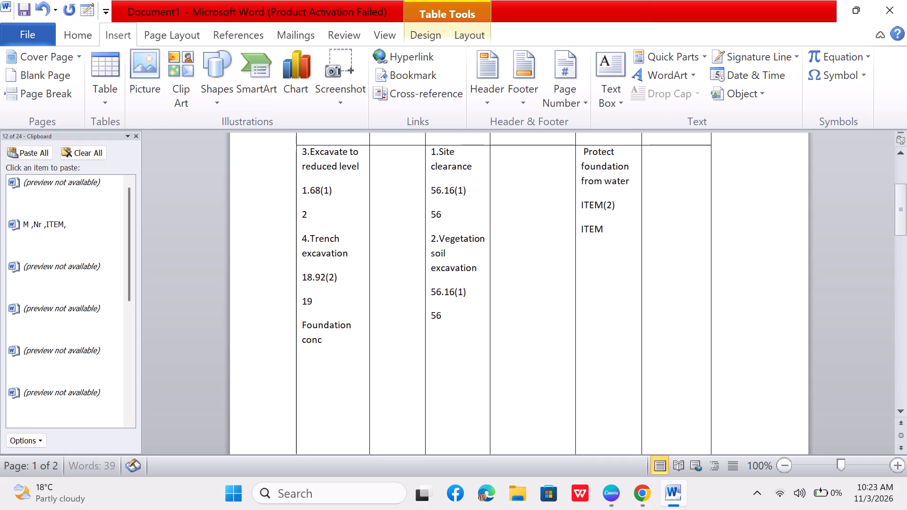
{"action": "type", "text": "rete"}
Enter "3.50(2)" and, on its own line below, the rounded total "4" under "Foundation concrete".
{"action": "key", "text": "Return"}
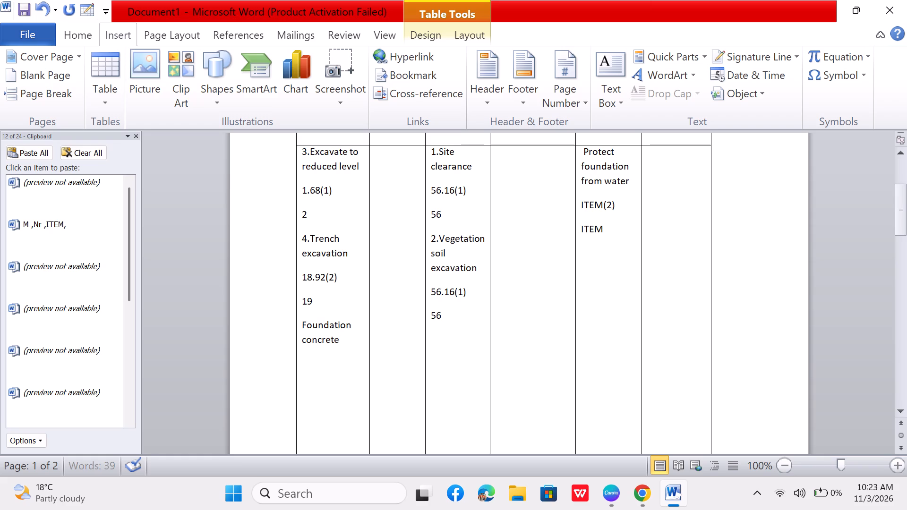
{"action": "key", "text": "3"}
{"action": "key", "text": "period"}
{"action": "type", "text": "50"}
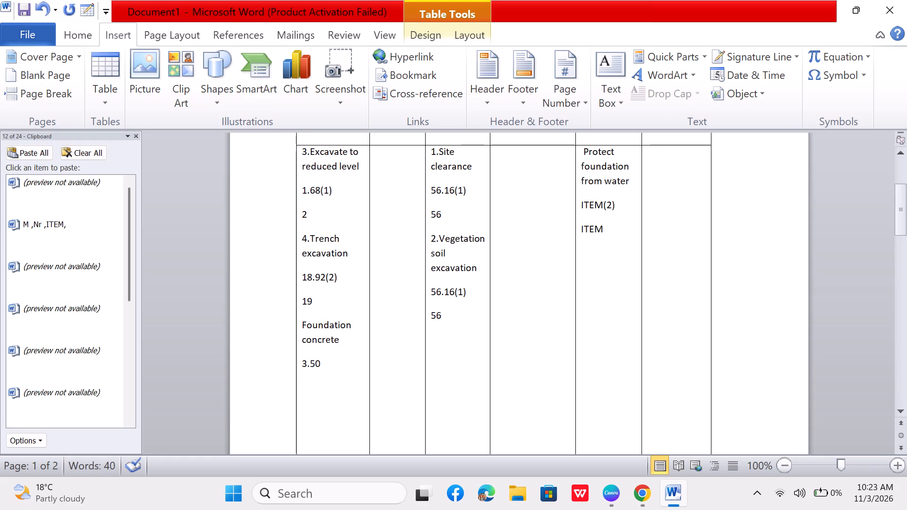
{"action": "key", "text": "shift+parenleft"}
{"action": "key", "text": "2"}
{"action": "key", "text": "shift+parenright"}
{"action": "key", "text": "Return"}
{"action": "key", "text": "4"}
Underline the totals 4, 19 and 2 in the M³ ADD column.
{"action": "left_click_drag", "start_coordinate": [308, 391], "coordinate": [299, 391]}
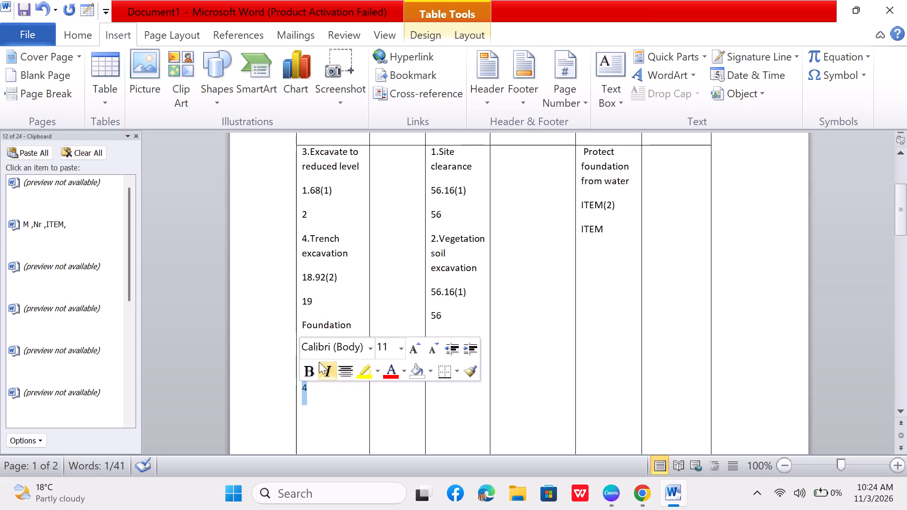
{"action": "left_click", "coordinate": [83, 38]}
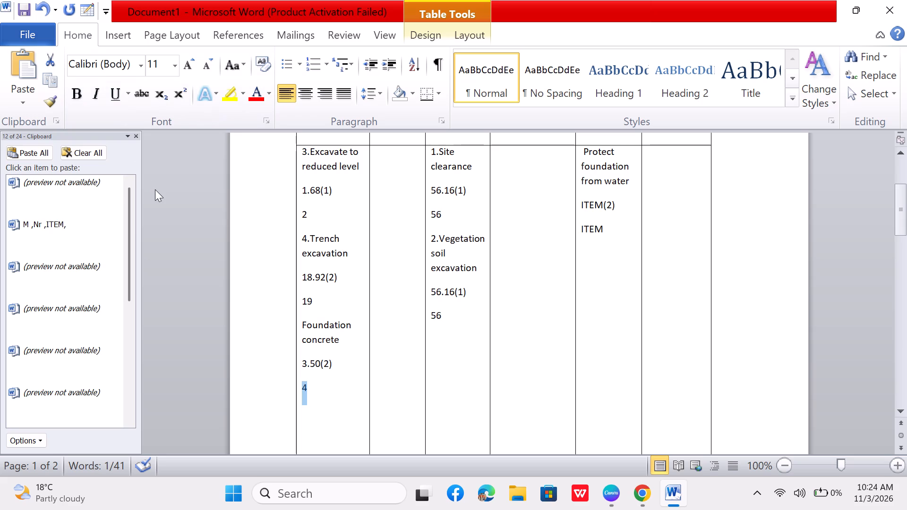
{"action": "left_click", "coordinate": [112, 95]}
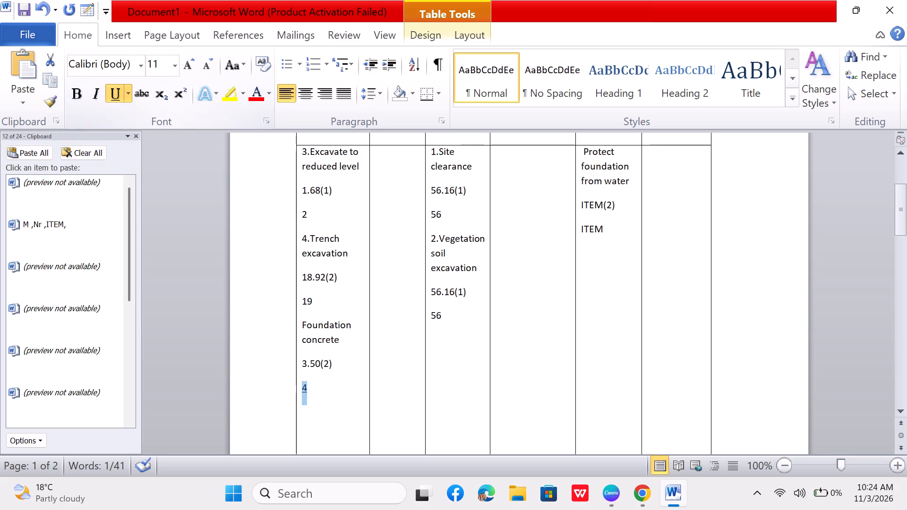
{"action": "left_click", "coordinate": [347, 407]}
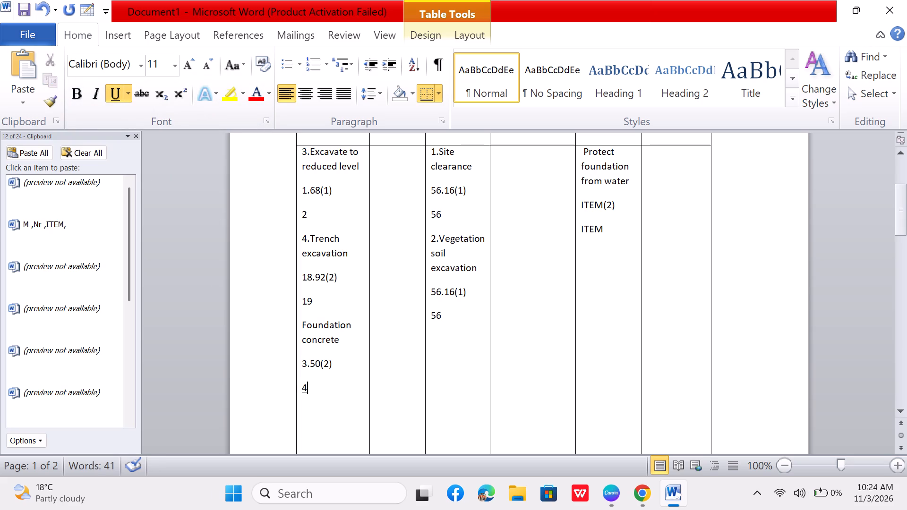
{"action": "left_click_drag", "start_coordinate": [314, 299], "coordinate": [300, 305]}
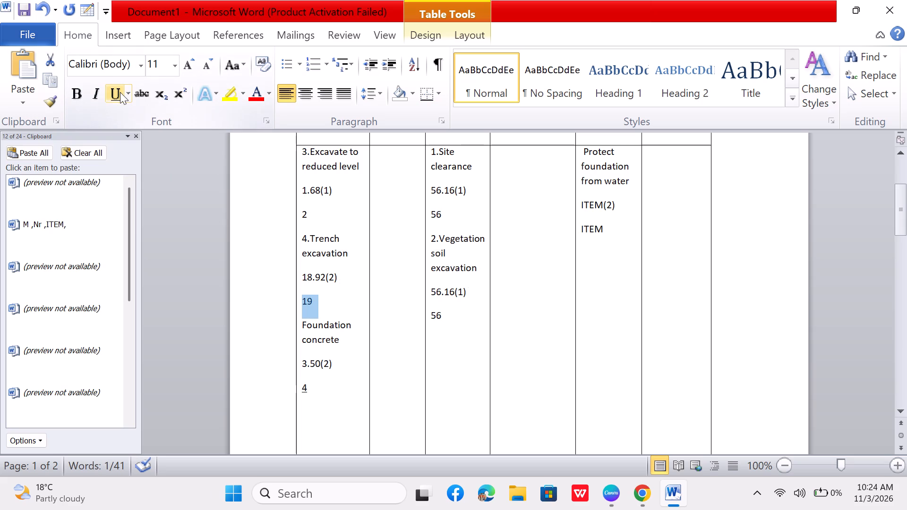
{"action": "left_click", "coordinate": [120, 92]}
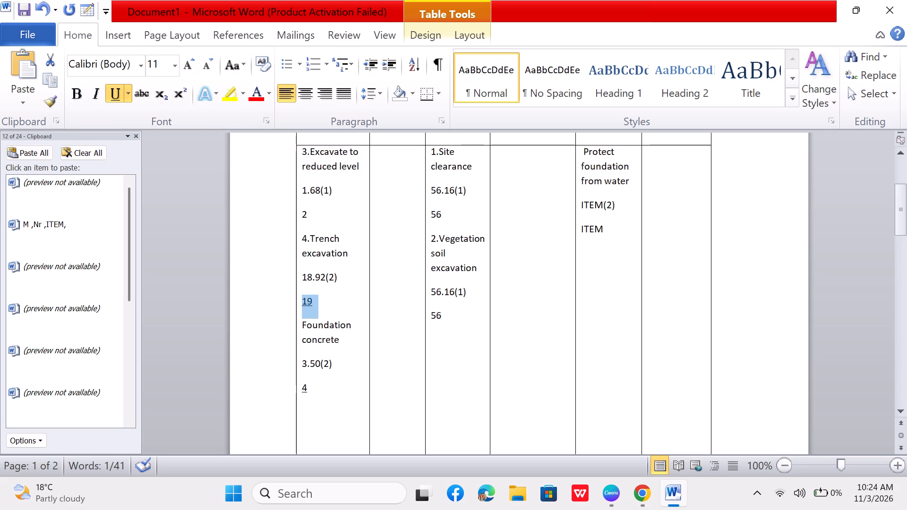
{"action": "left_click_drag", "start_coordinate": [312, 208], "coordinate": [302, 214]}
{"action": "left_click", "coordinate": [111, 95]}
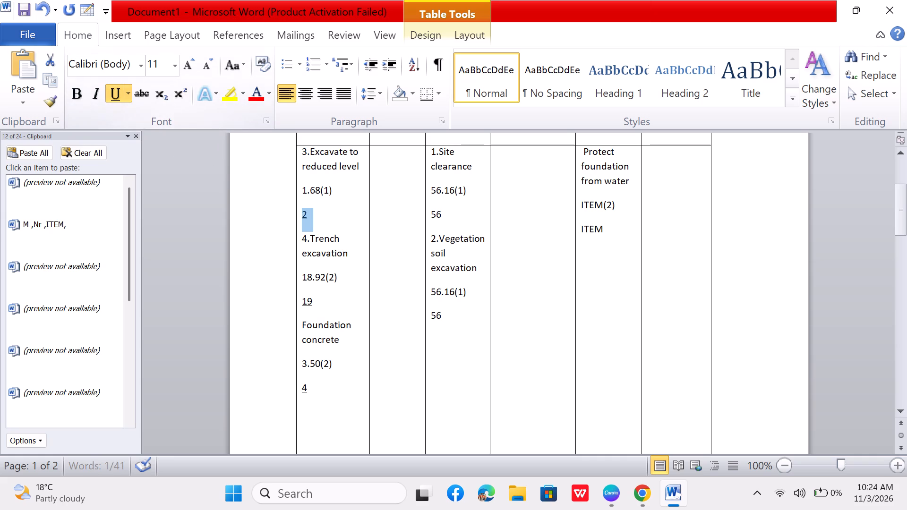
Underline both 56 totals, for site clearance and vegetation soil excavation, in the M² ADD column.
{"action": "left_click_drag", "start_coordinate": [443, 206], "coordinate": [425, 204]}
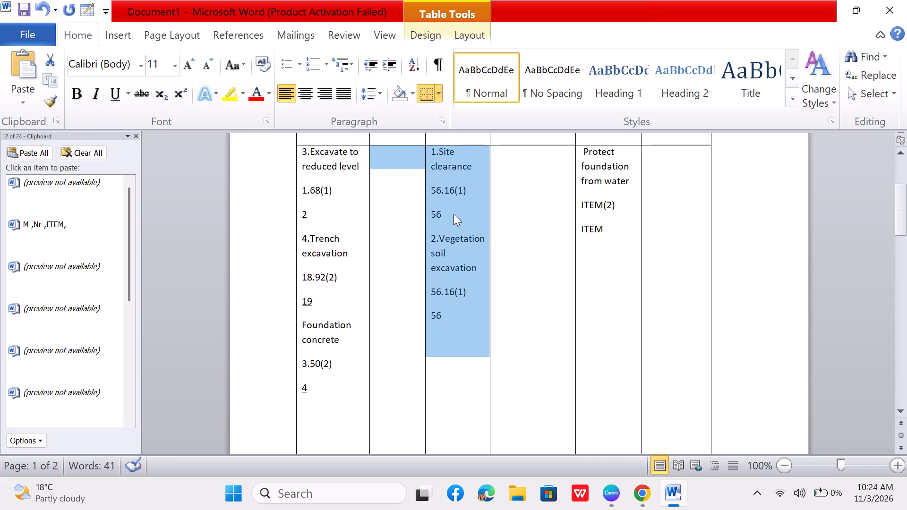
{"action": "left_click", "coordinate": [453, 214]}
{"action": "left_click_drag", "start_coordinate": [444, 216], "coordinate": [428, 217]}
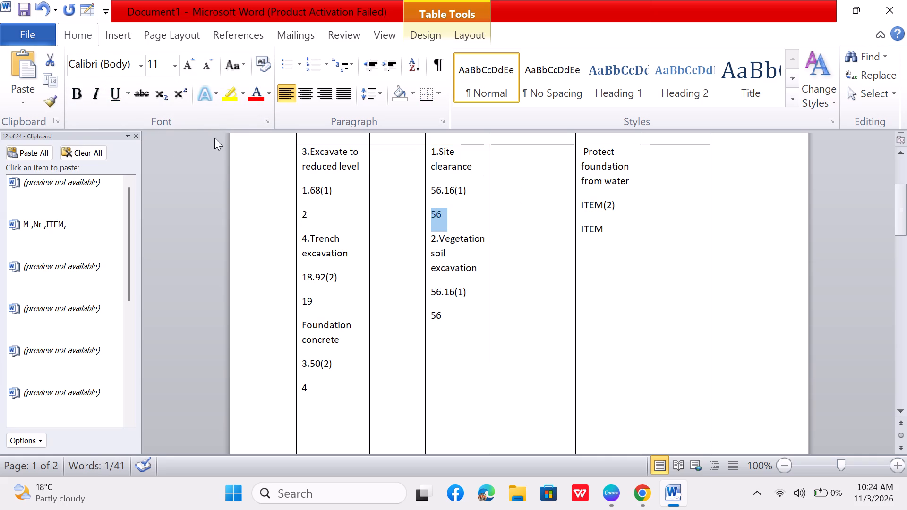
{"action": "left_click", "coordinate": [116, 91]}
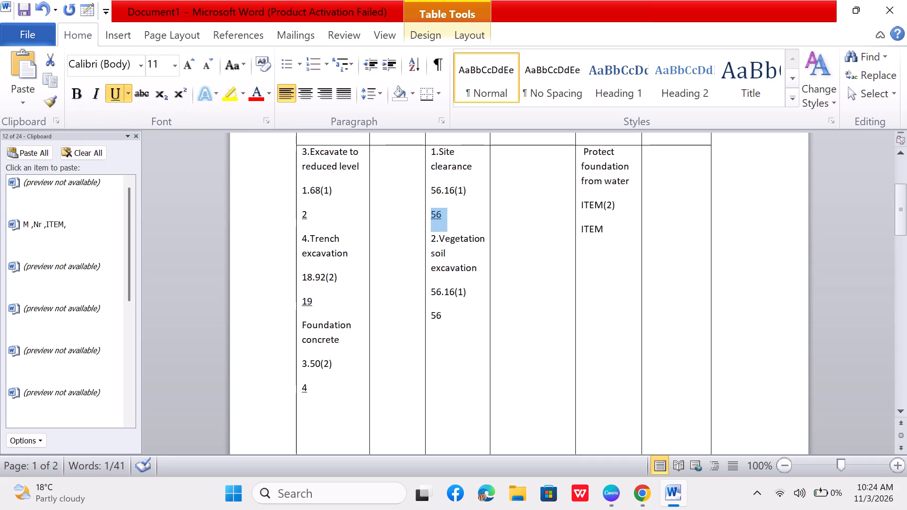
{"action": "left_click_drag", "start_coordinate": [446, 314], "coordinate": [428, 315]}
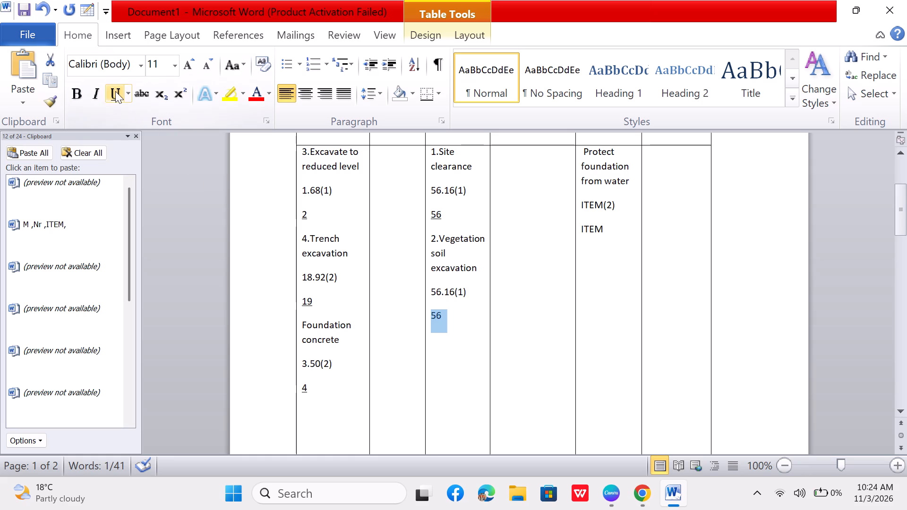
{"action": "left_click", "coordinate": [115, 91]}
Underline the final "ITEM" line under "Protect foundation from water".
{"action": "left_click_drag", "start_coordinate": [608, 229], "coordinate": [576, 227]}
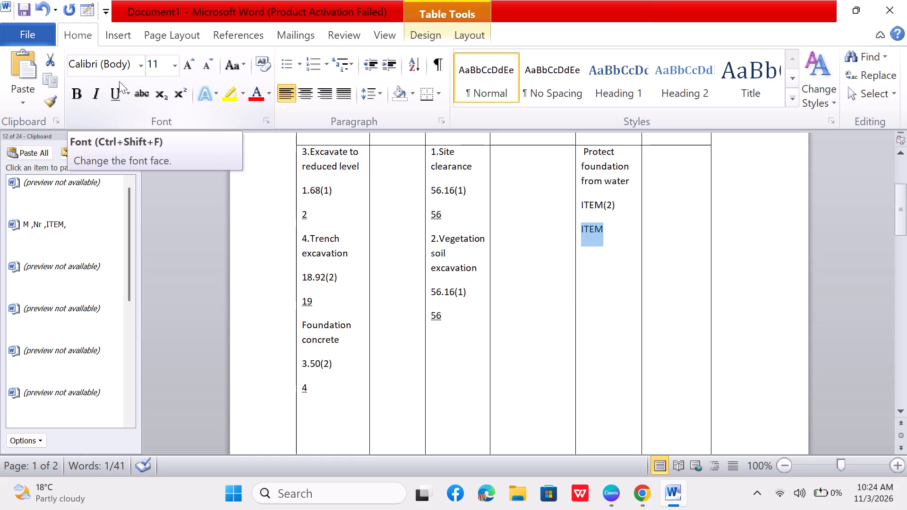
{"action": "left_click", "coordinate": [116, 94]}
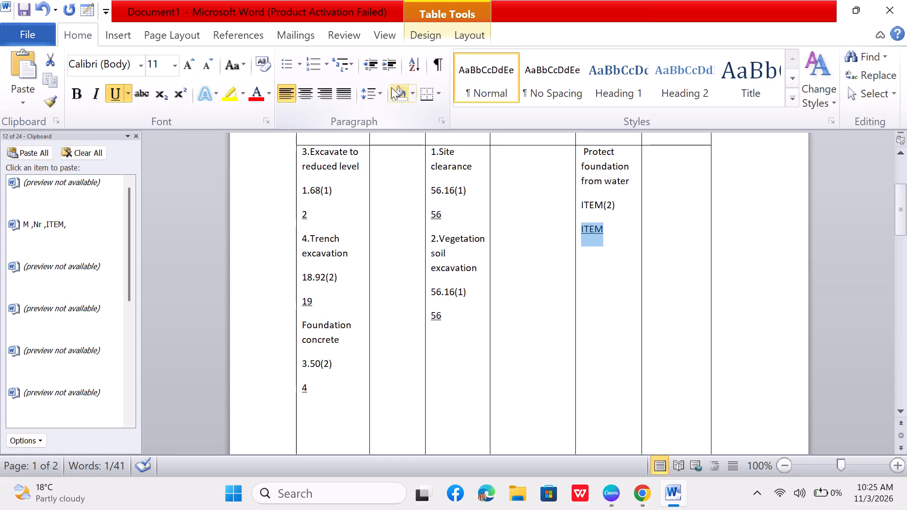
Add the item "Foundation walling" on a new line below the vegetation soil excavation total in the M² ADD column.
{"action": "scroll", "coordinate": [490, 211], "scroll_direction": "up", "scroll_amount": 2}
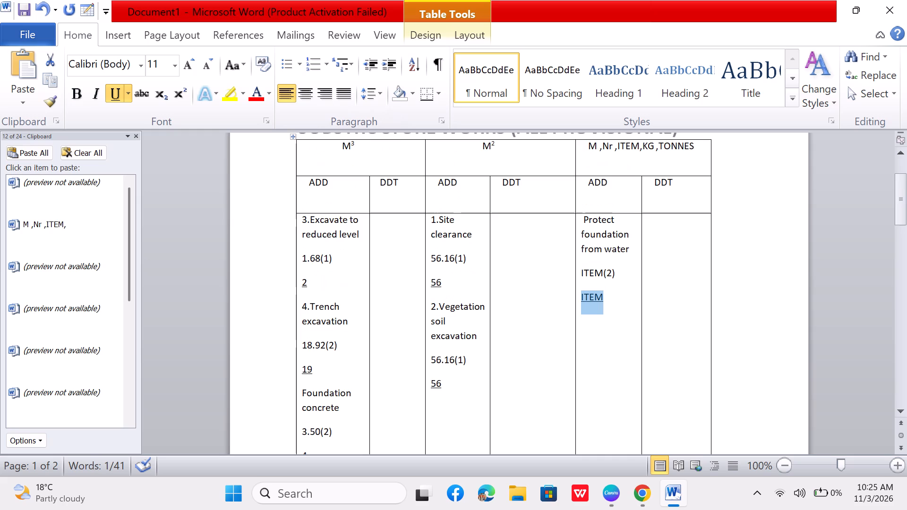
{"action": "scroll", "coordinate": [488, 225], "scroll_direction": "down", "scroll_amount": 2}
{"action": "left_click", "coordinate": [464, 317]}
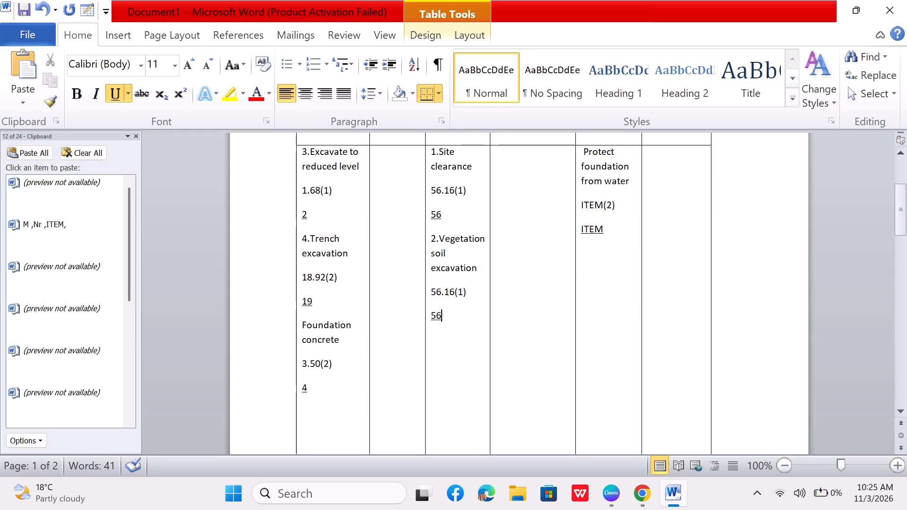
{"action": "key", "text": "Return"}
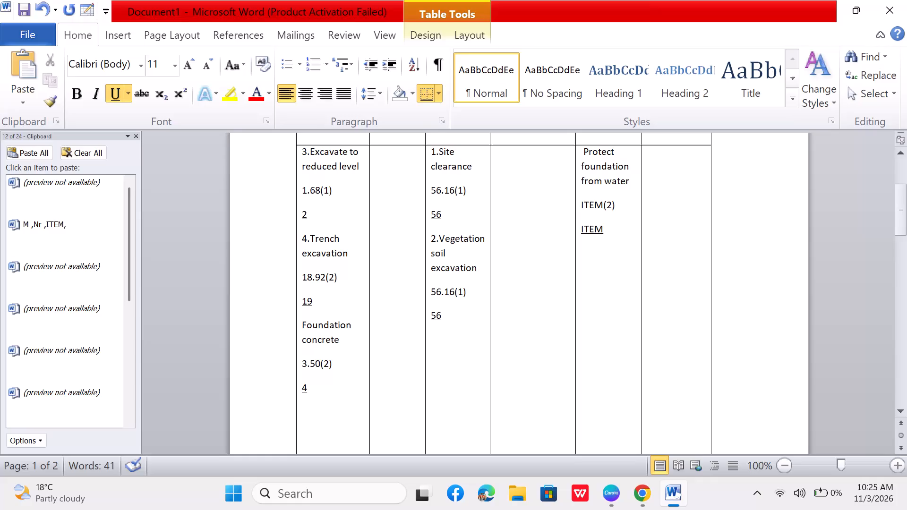
{"action": "key", "text": "f"}
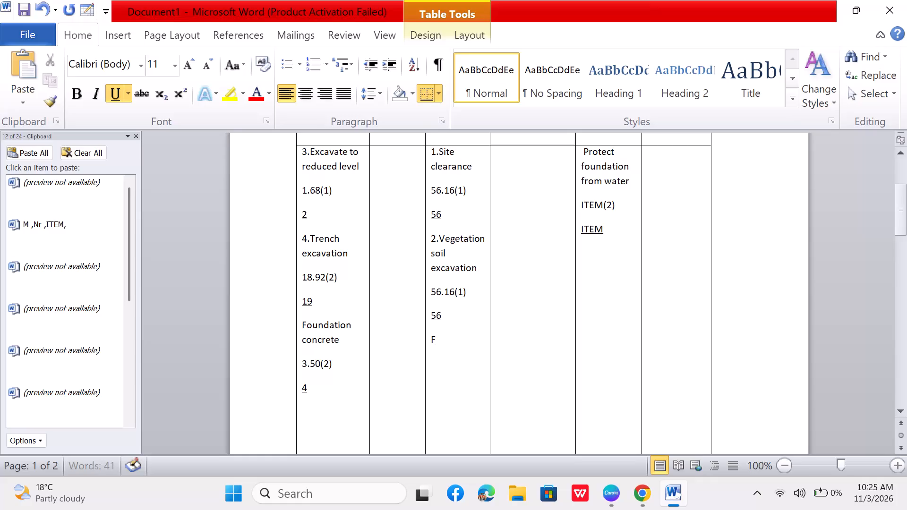
{"action": "type", "text": "oundation walling"}
{"action": "key", "text": "Return"}
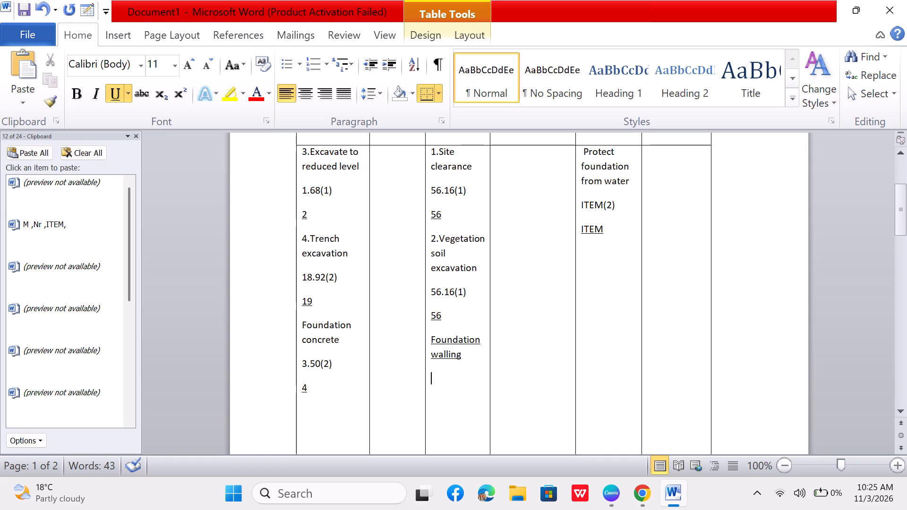
Remove the underline from the "Foundation walling" item and from the empty line below it.
{"action": "left_click", "coordinate": [112, 93]}
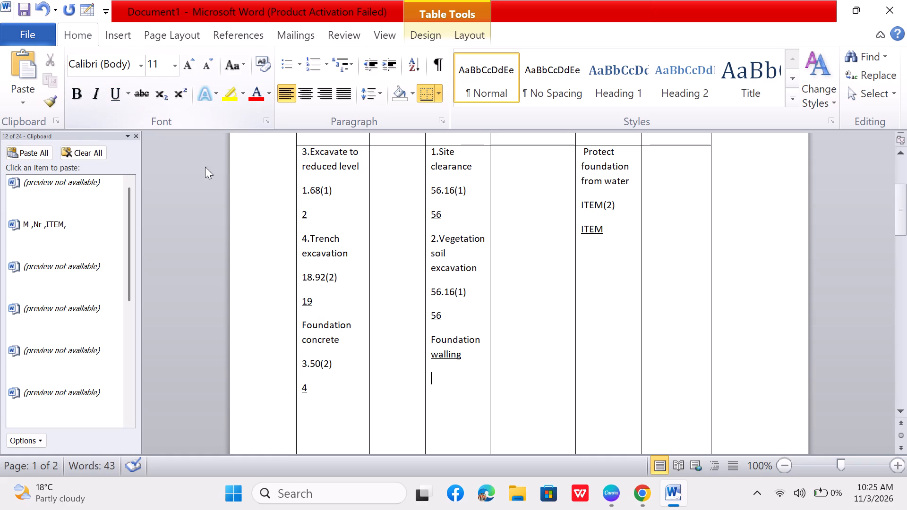
{"action": "left_click_drag", "start_coordinate": [480, 341], "coordinate": [468, 335]}
{"action": "left_click_drag", "start_coordinate": [468, 335], "coordinate": [439, 356]}
{"action": "left_click_drag", "start_coordinate": [439, 356], "coordinate": [459, 364]}
{"action": "left_click", "coordinate": [470, 370]}
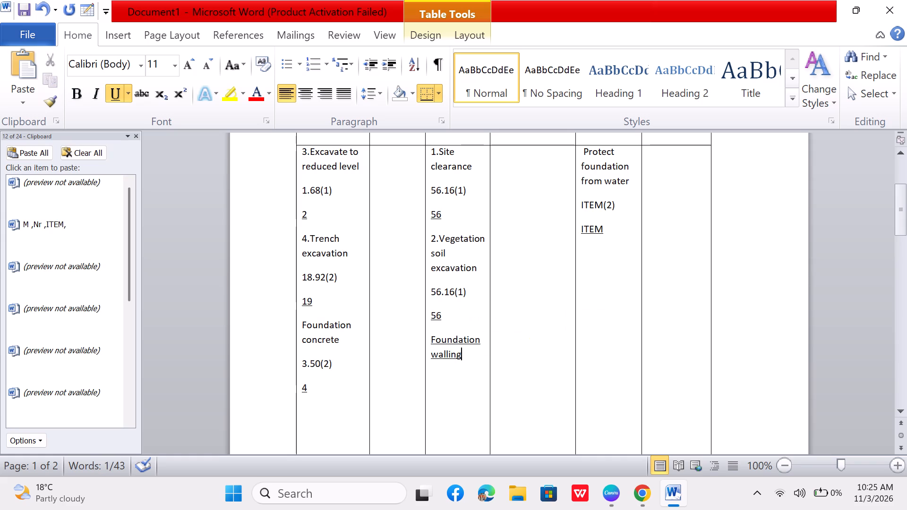
{"action": "left_click_drag", "start_coordinate": [457, 355], "coordinate": [433, 347]}
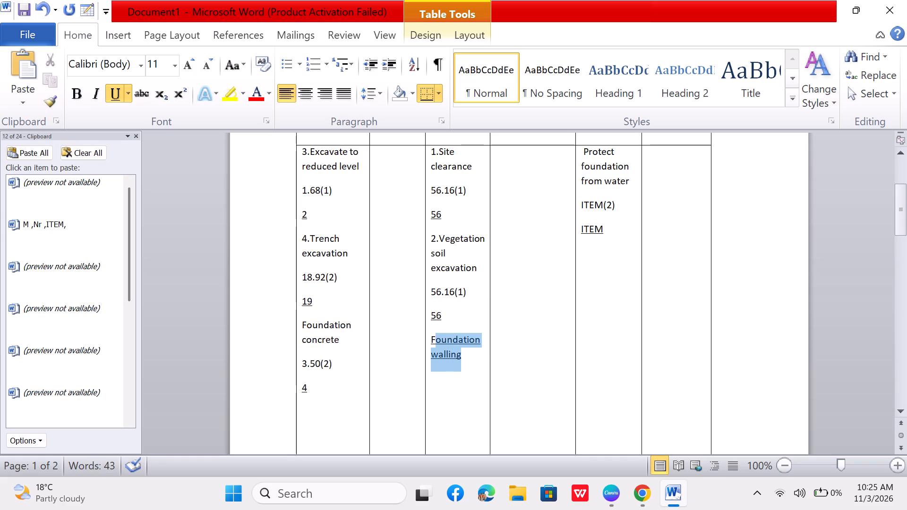
{"action": "left_click_drag", "start_coordinate": [433, 347], "coordinate": [426, 340]}
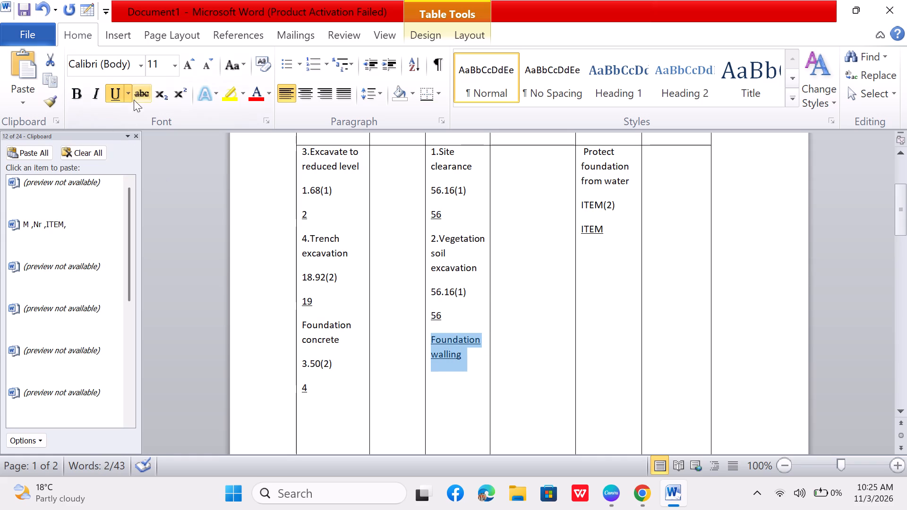
{"action": "left_click", "coordinate": [121, 91]}
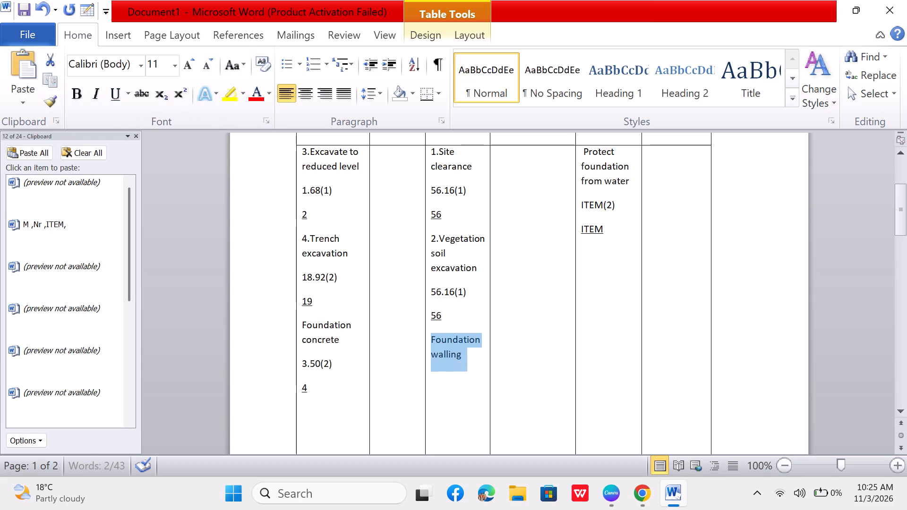
Enter "26.28(3)" under "Foundation walling" and, on its own line below, the underlined total "26".
{"action": "left_click", "coordinate": [454, 382]}
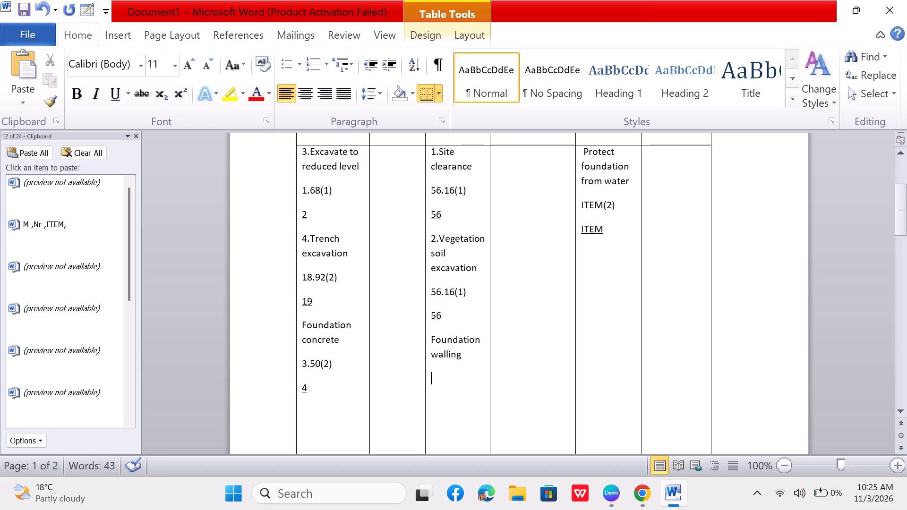
{"action": "type", "text": "26"}
{"action": "key", "text": "period"}
{"action": "type", "text": "28"}
{"action": "key", "text": "shift+parenleft"}
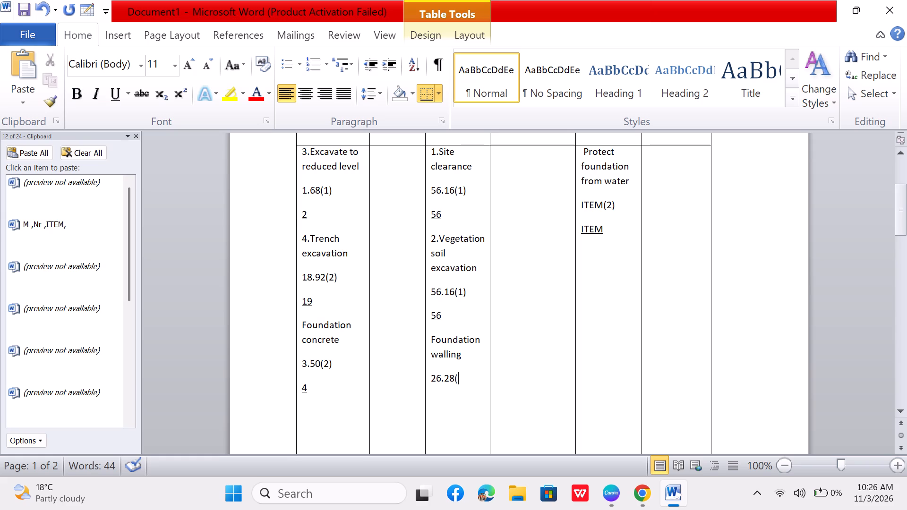
{"action": "key", "text": "3"}
{"action": "key", "text": "shift+parenright"}
{"action": "key", "text": "Return"}
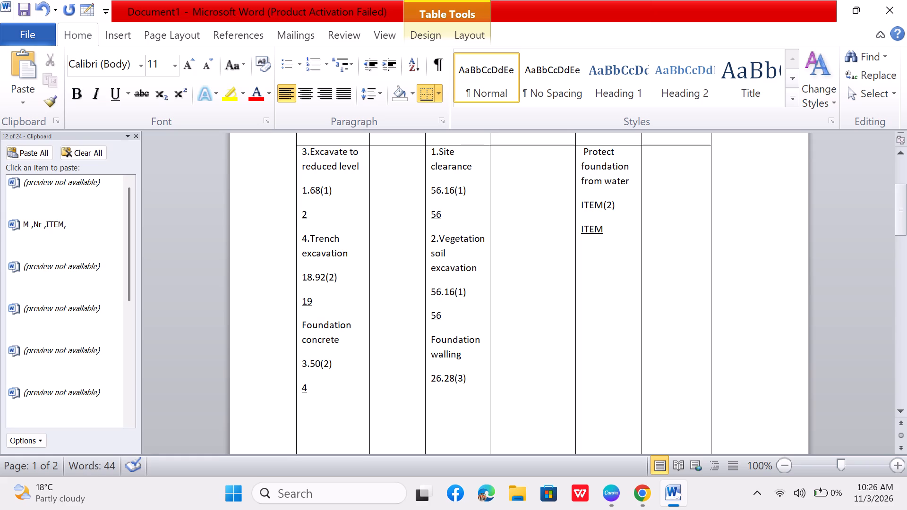
{"action": "type", "text": "26"}
{"action": "left_click_drag", "start_coordinate": [440, 402], "coordinate": [430, 407]}
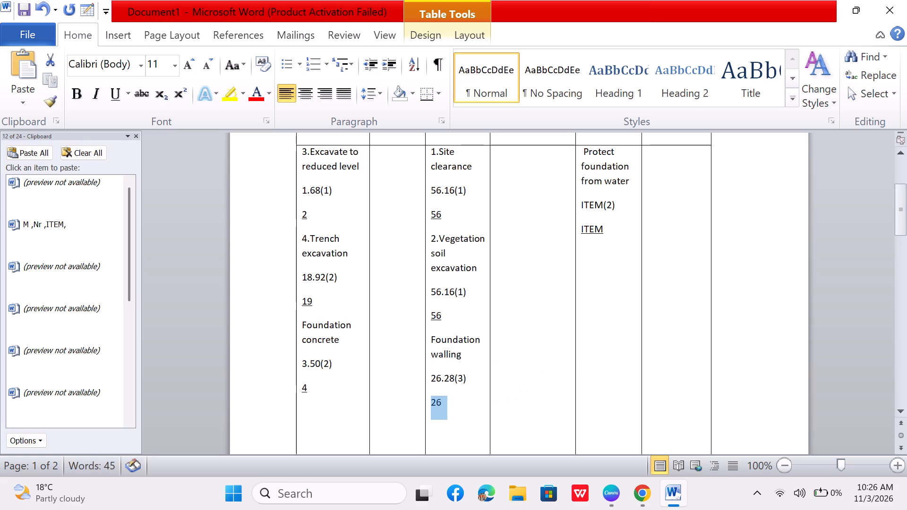
{"action": "left_click", "coordinate": [111, 94]}
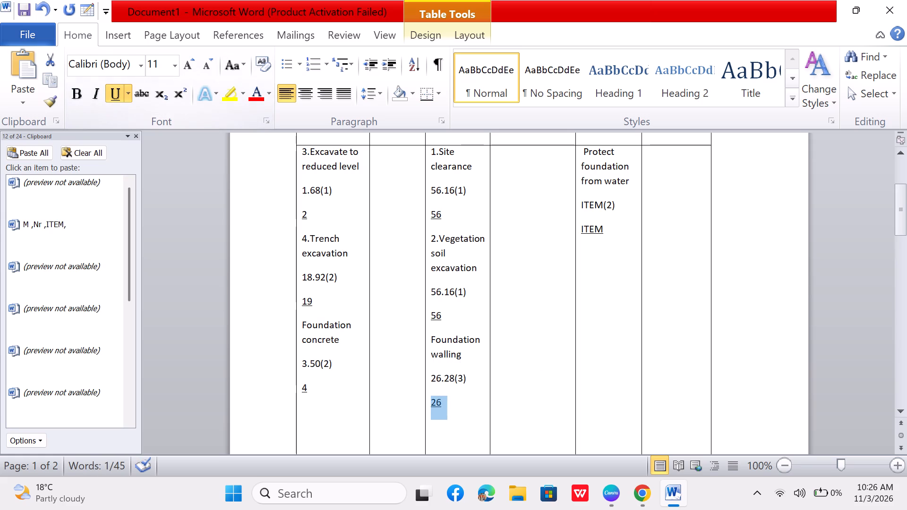
Add the item "Hardcore bed" without underline below the foundation walling total in the M² ADD column.
{"action": "left_click", "coordinate": [467, 405]}
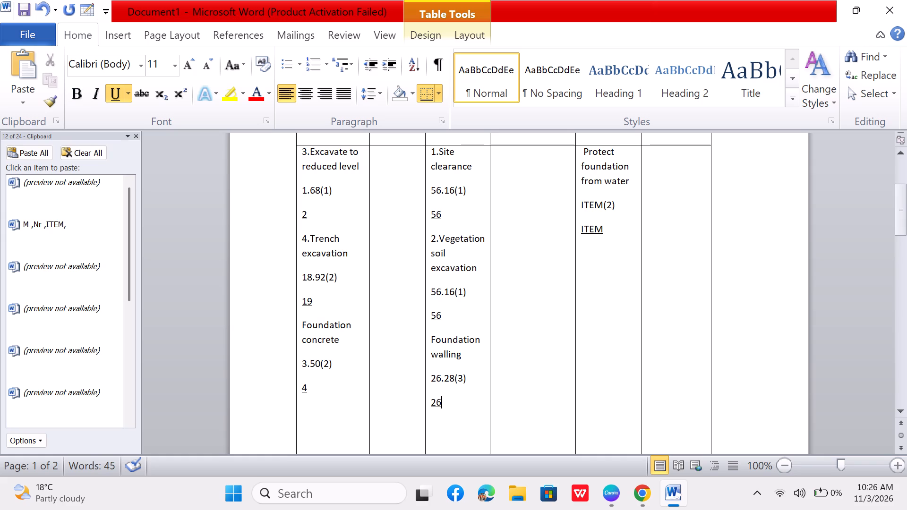
{"action": "scroll", "coordinate": [462, 362], "scroll_direction": "down", "scroll_amount": 4}
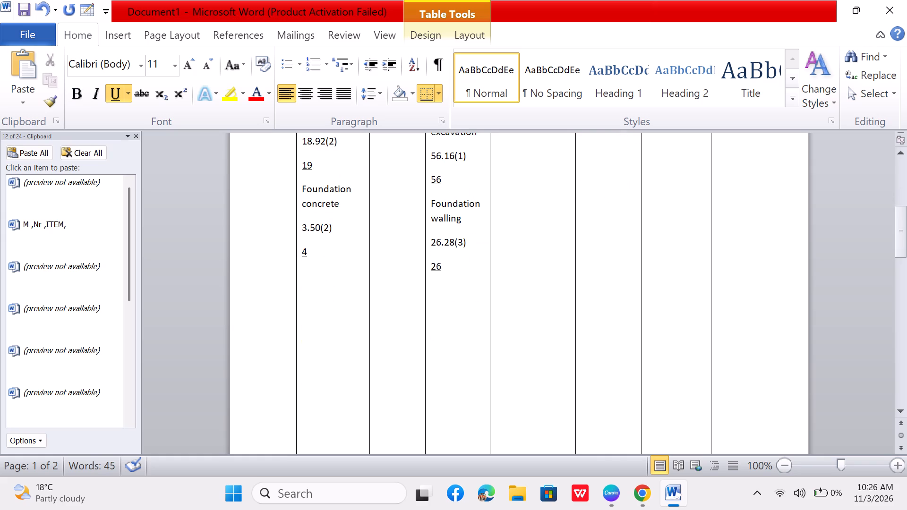
{"action": "key", "text": "Return"}
{"action": "key", "text": "h"}
{"action": "type", "text": "ardcore"}
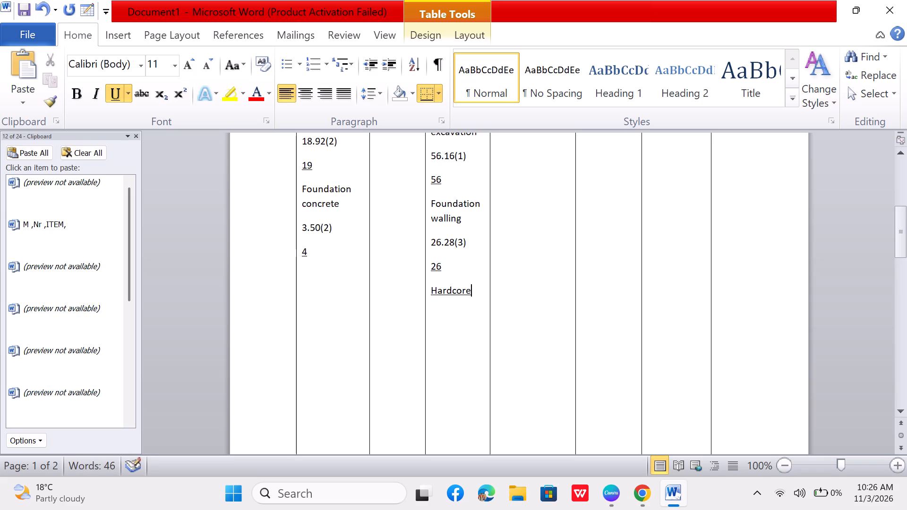
{"action": "key", "text": "space"}
{"action": "type", "text": "bed"}
{"action": "left_click_drag", "start_coordinate": [451, 302], "coordinate": [431, 294]}
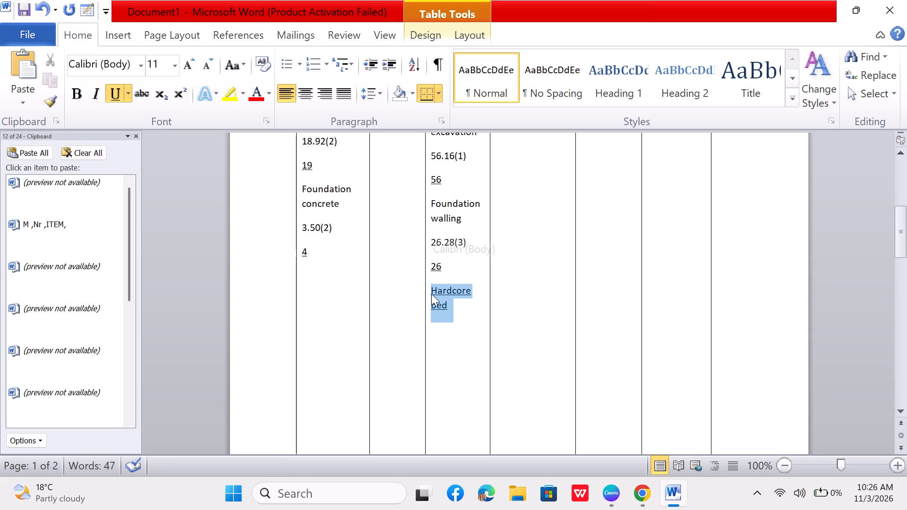
{"action": "left_click", "coordinate": [114, 91]}
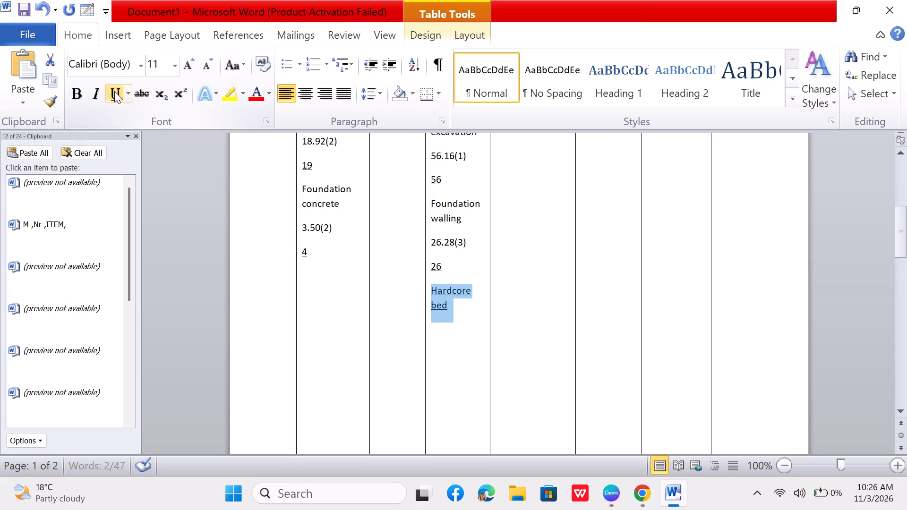
Enter "44.16(3)" under "Hardcore bed" and, on its own line below, the underlined total "44".
{"action": "left_click", "coordinate": [467, 347]}
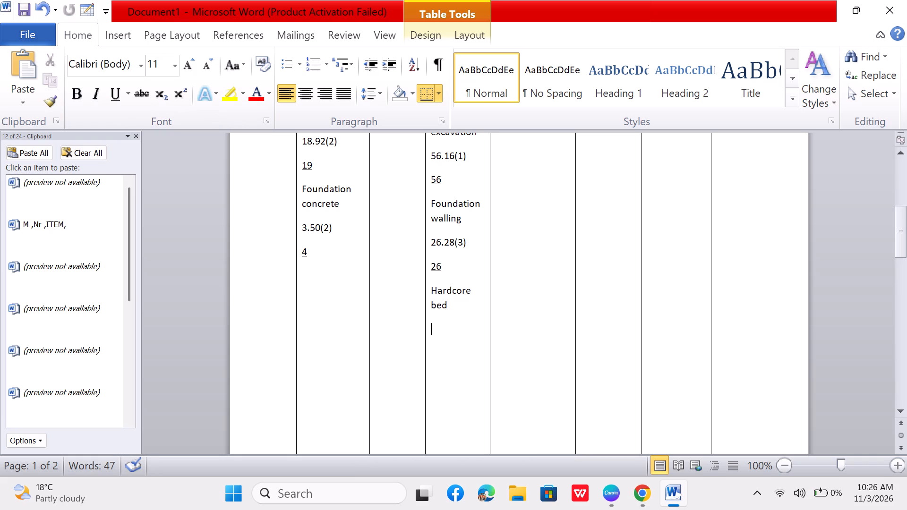
{"action": "type", "text": "44"}
{"action": "key", "text": "comma"}
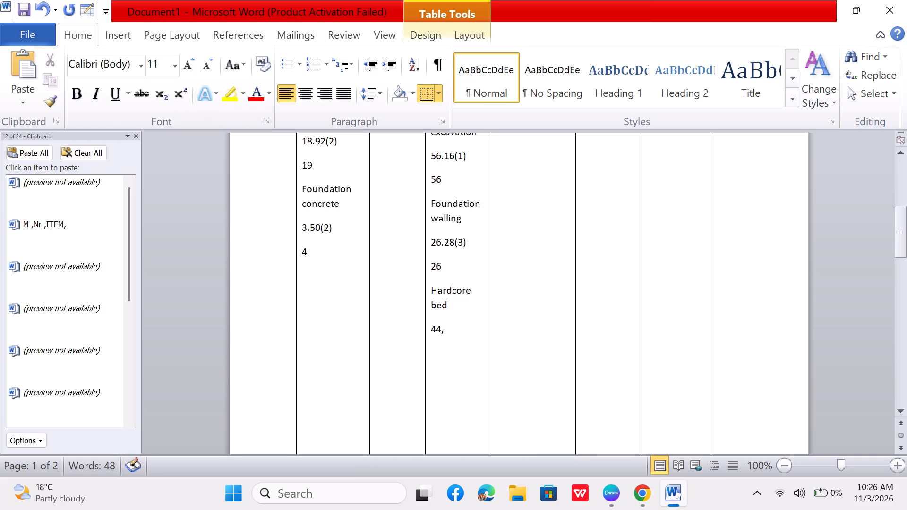
{"action": "key", "text": "BackSpace"}
{"action": "key", "text": "period"}
{"action": "key", "text": "1"}
{"action": "key", "text": "6"}
{"action": "type", "text": "(3"}
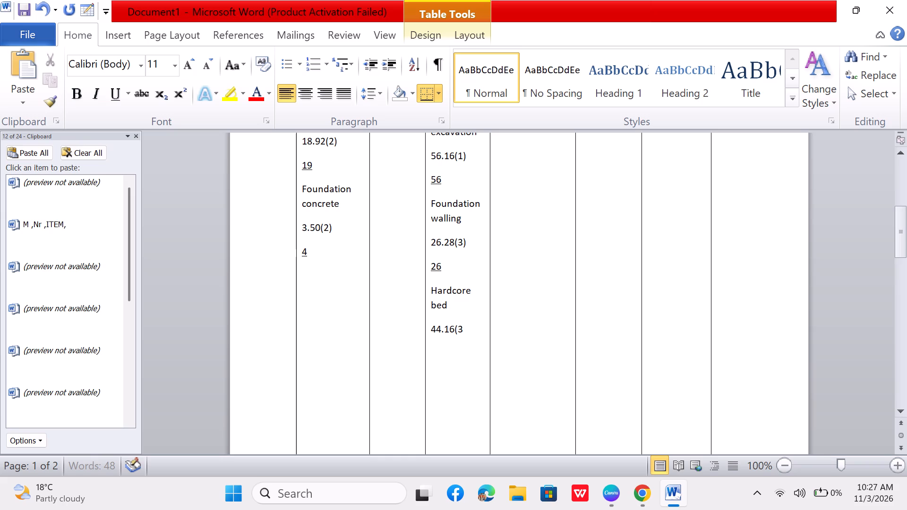
{"action": "key", "text": "shift+parenright"}
{"action": "key", "text": "Return"}
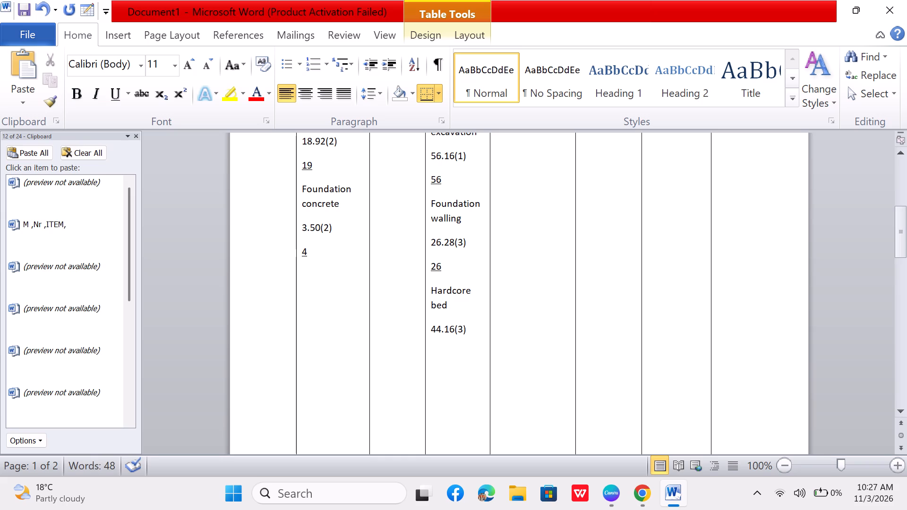
{"action": "type", "text": "44"}
{"action": "left_click_drag", "start_coordinate": [445, 350], "coordinate": [428, 358]}
{"action": "left_click", "coordinate": [110, 94]}
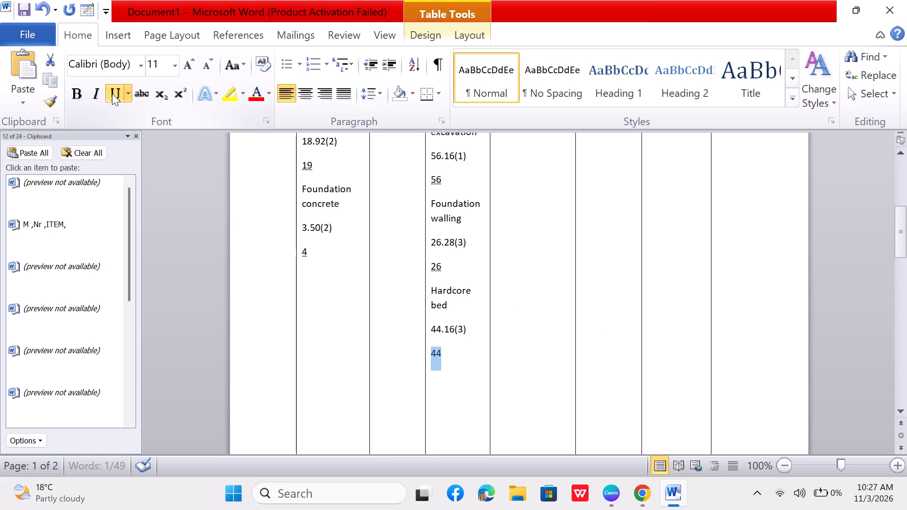
{"action": "left_click", "coordinate": [453, 365]}
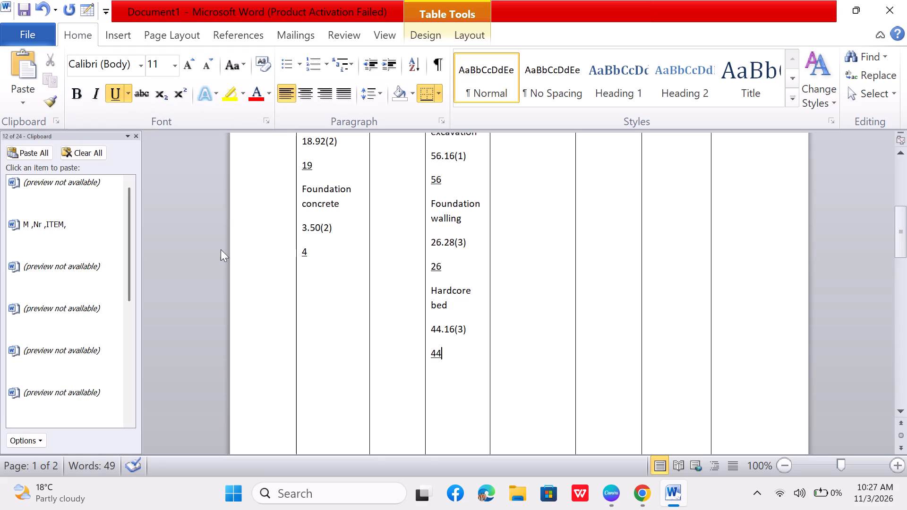
Add the item "Murram blinding" without underline below the hardcore bed total in the M² ADD column.
{"action": "left_click", "coordinate": [116, 95]}
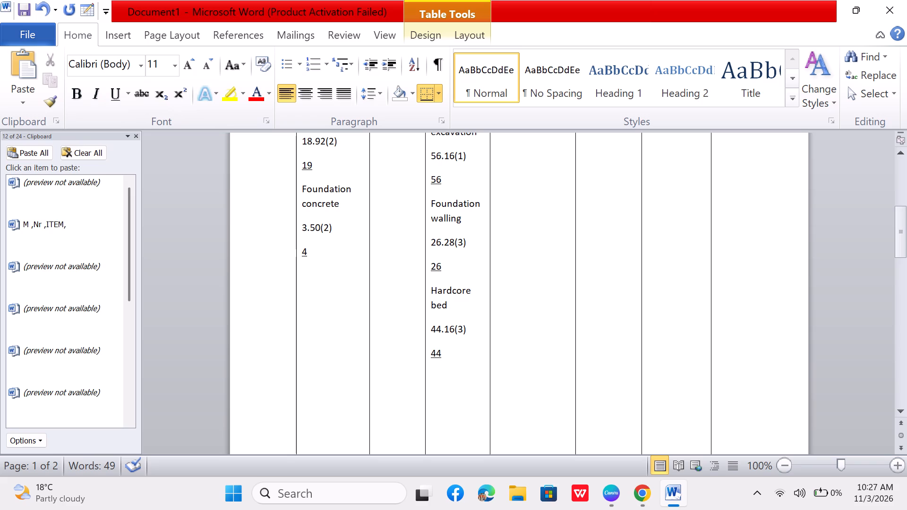
{"action": "key", "text": "Return"}
{"action": "key", "text": "m"}
{"action": "type", "text": "urr"}
{"action": "type", "text": "am"}
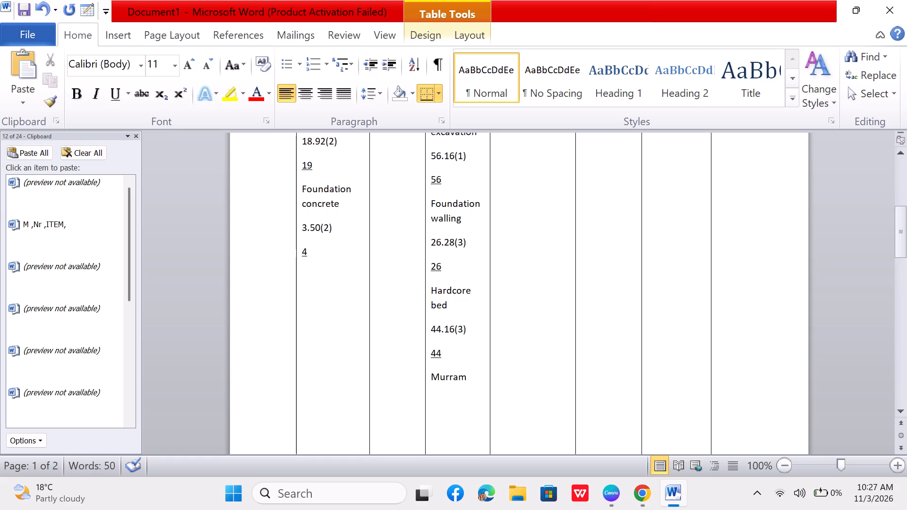
{"action": "key", "text": "space"}
{"action": "type", "text": "blin"}
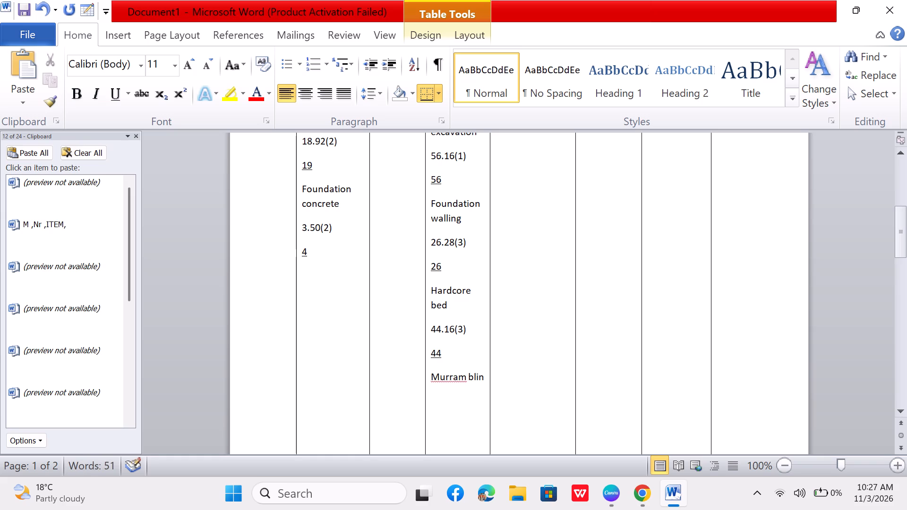
{"action": "type", "text": "ding"}
{"action": "key", "text": "Return"}
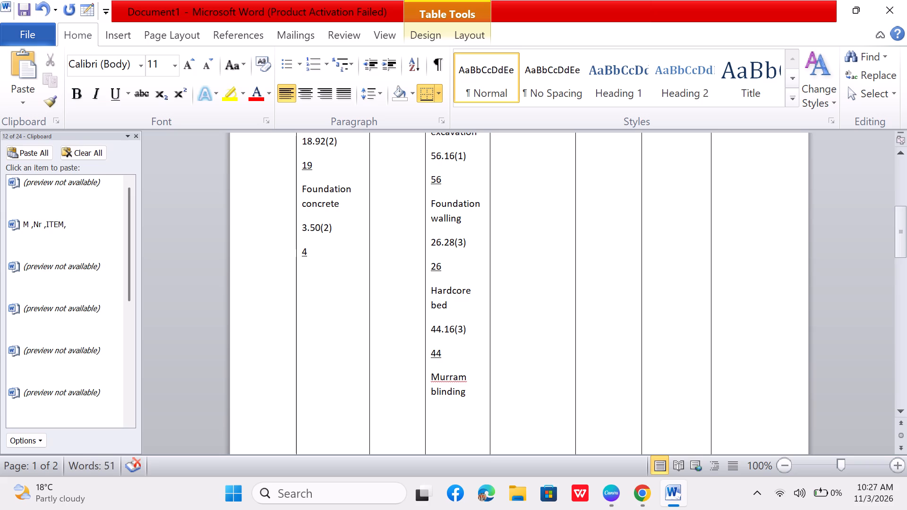
Enter "44.16(3)" under "Murram blinding" and the underlined total "44" below it, with underlining switched off after the total.
{"action": "type", "text": "44"}
{"action": "type", "text": ".16"}
{"action": "key", "text": "shift+parenleft"}
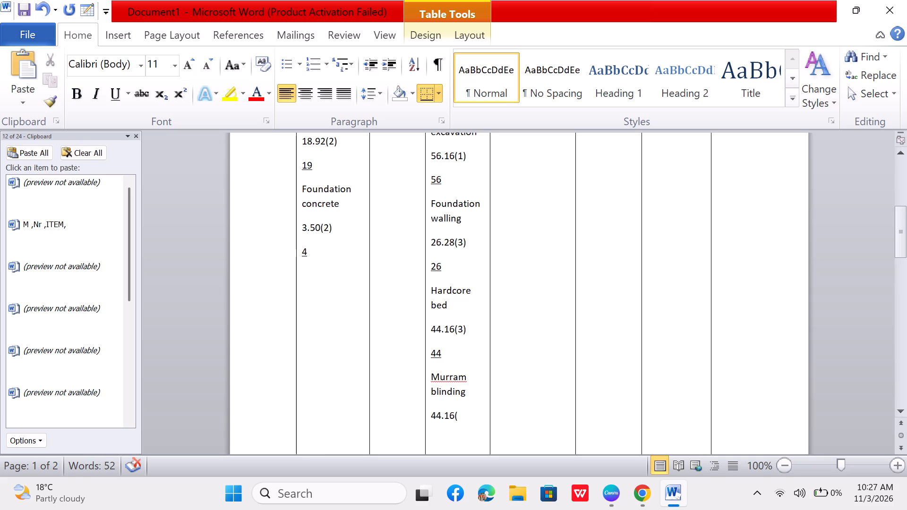
{"action": "key", "text": "3"}
{"action": "key", "text": "shift+parenright"}
{"action": "key", "text": "Return"}
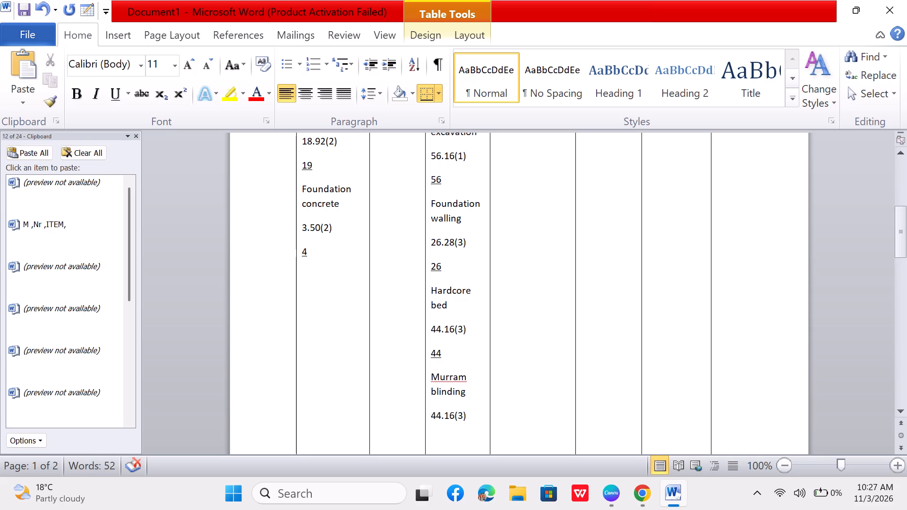
{"action": "type", "text": "44"}
{"action": "left_click_drag", "start_coordinate": [449, 438], "coordinate": [431, 445]}
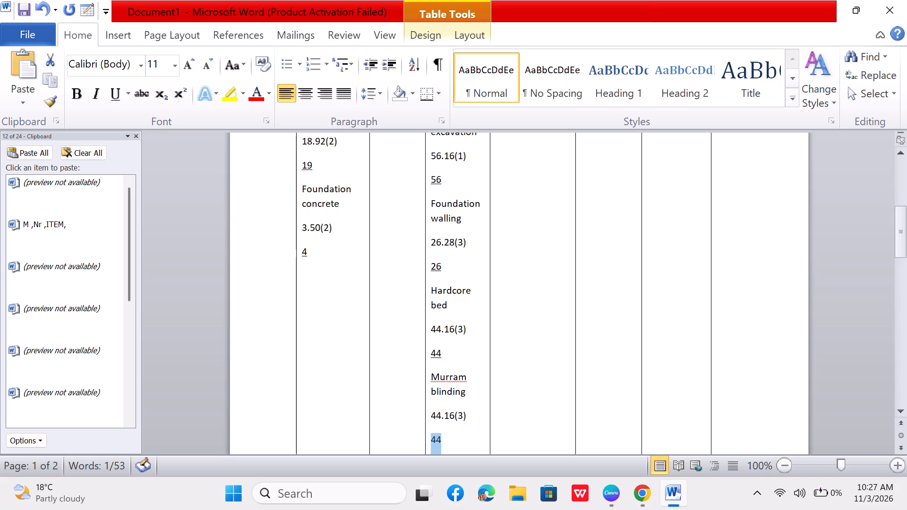
{"action": "left_click", "coordinate": [113, 96]}
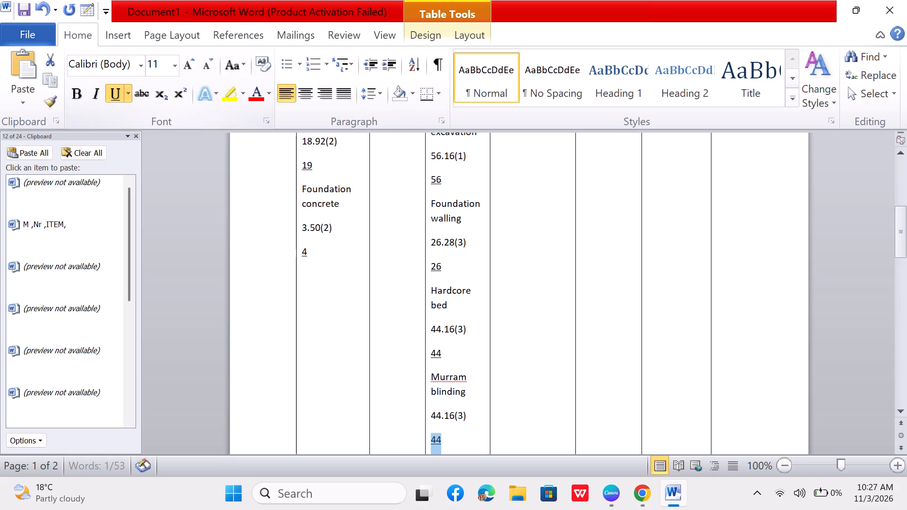
{"action": "scroll", "coordinate": [552, 409], "scroll_direction": "down", "scroll_amount": 2}
{"action": "left_click", "coordinate": [469, 381]}
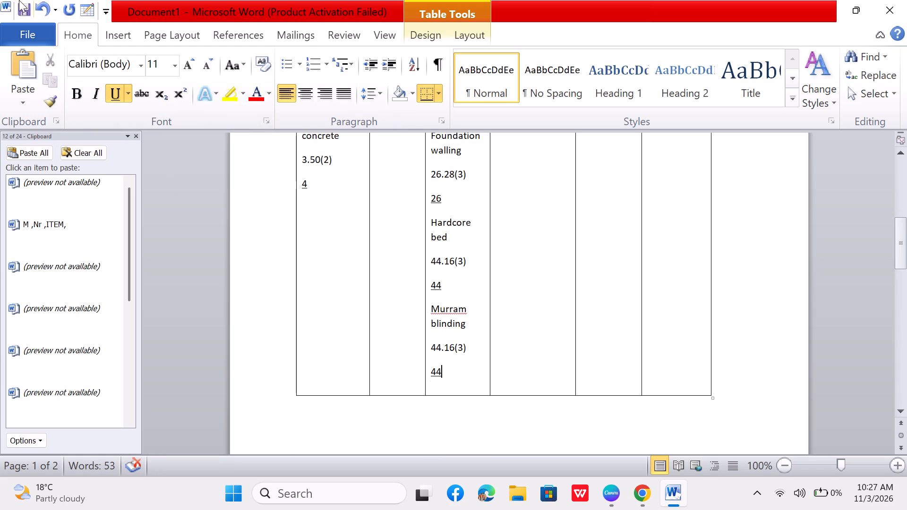
{"action": "left_click", "coordinate": [119, 89]}
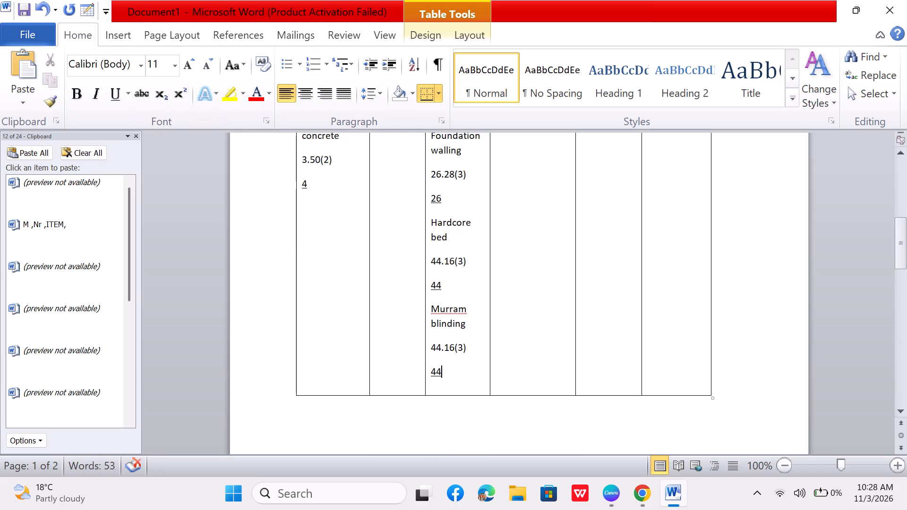
Review the items, quantities and totals entered so far in the table's M³, M² and ITEM columns.
{"action": "scroll", "coordinate": [493, 331], "scroll_direction": "down", "scroll_amount": 1}
{"action": "scroll", "coordinate": [494, 332], "scroll_direction": "up", "scroll_amount": 2}
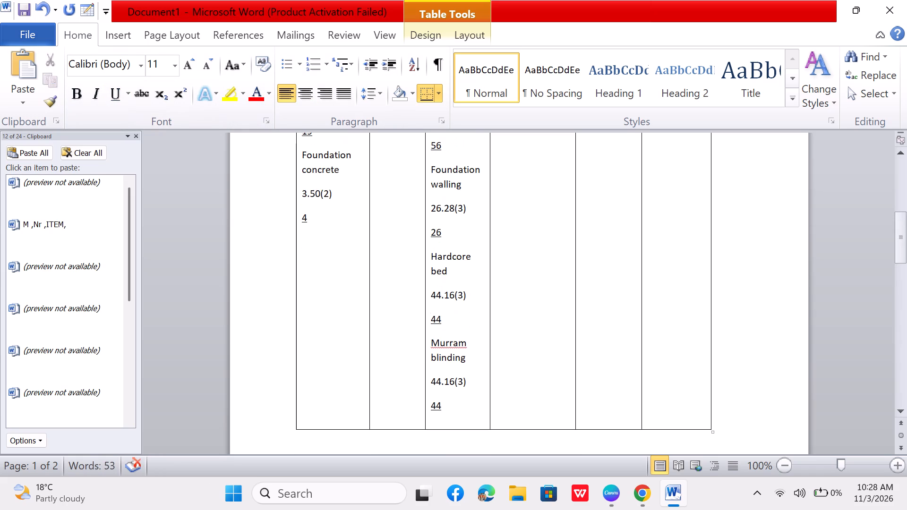
{"action": "scroll", "coordinate": [494, 332], "scroll_direction": "up", "scroll_amount": 5}
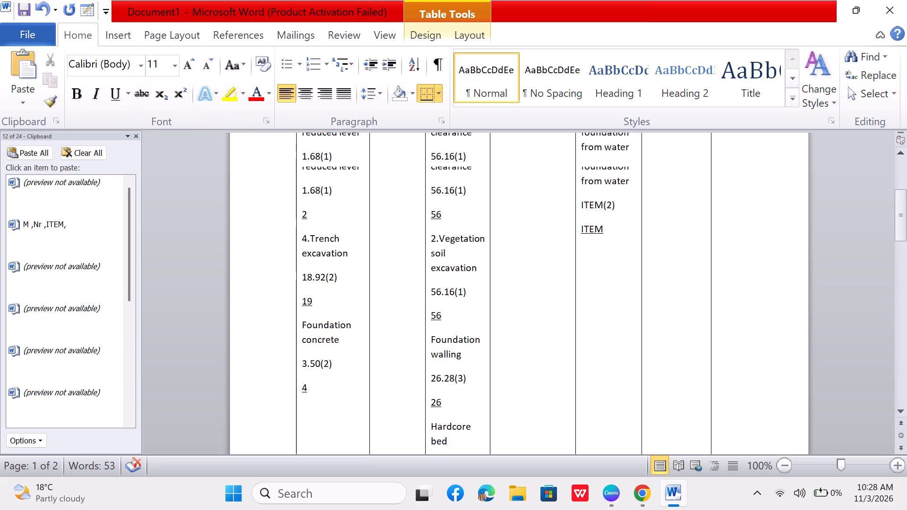
{"action": "scroll", "coordinate": [494, 332], "scroll_direction": "down", "scroll_amount": 2}
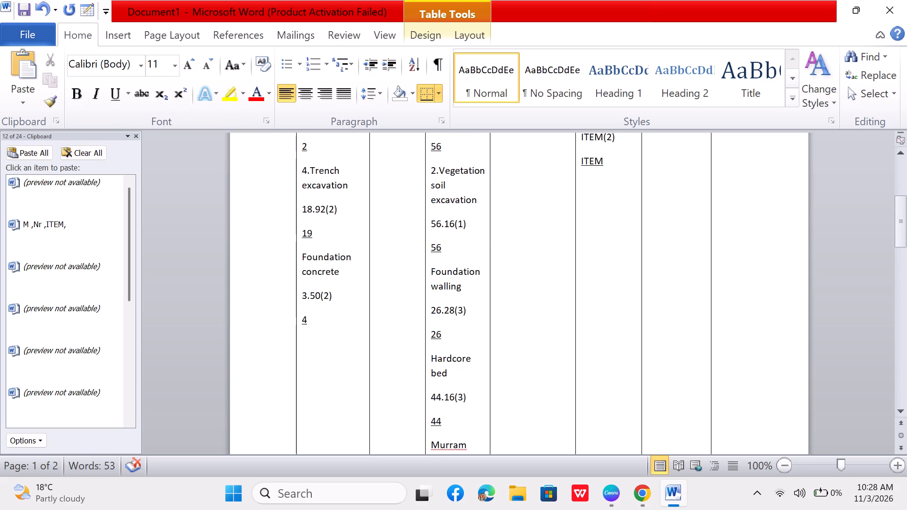
{"action": "scroll", "coordinate": [494, 332], "scroll_direction": "down", "scroll_amount": 4}
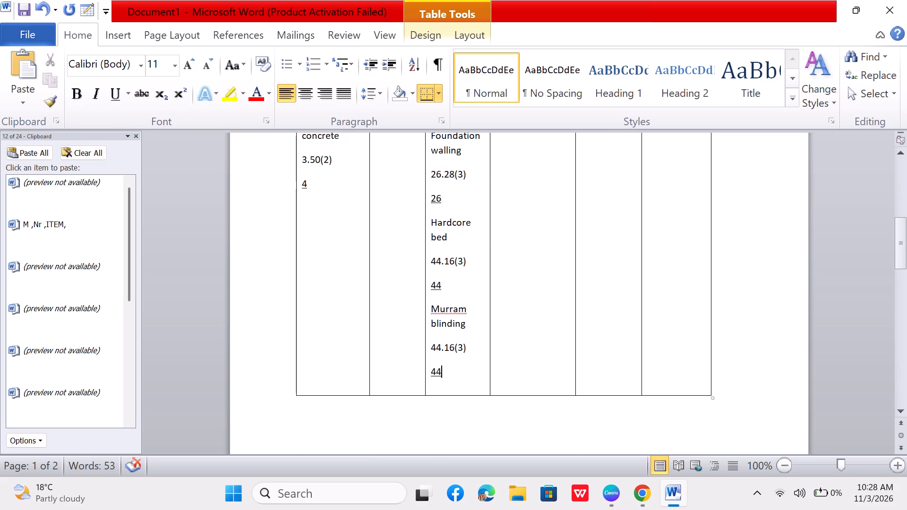
{"action": "scroll", "coordinate": [486, 306], "scroll_direction": "up", "scroll_amount": 4}
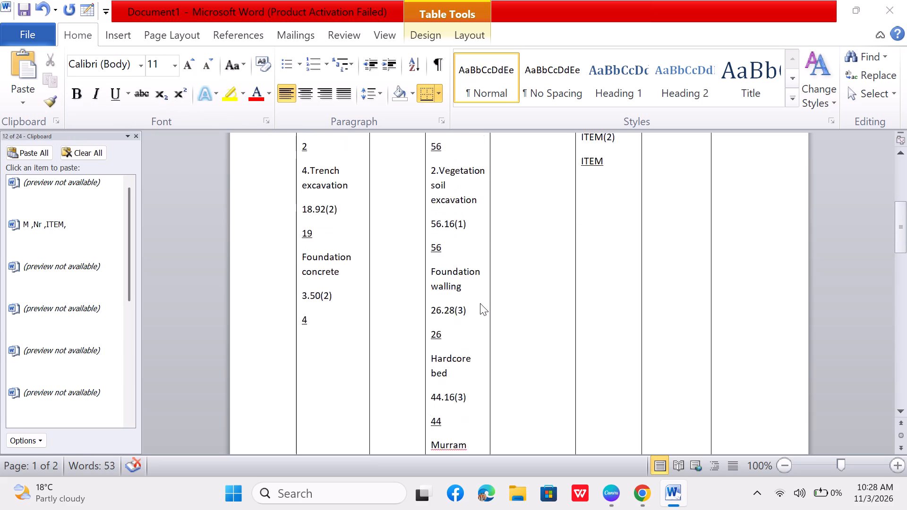
{"action": "scroll", "coordinate": [480, 303], "scroll_direction": "up", "scroll_amount": 2}
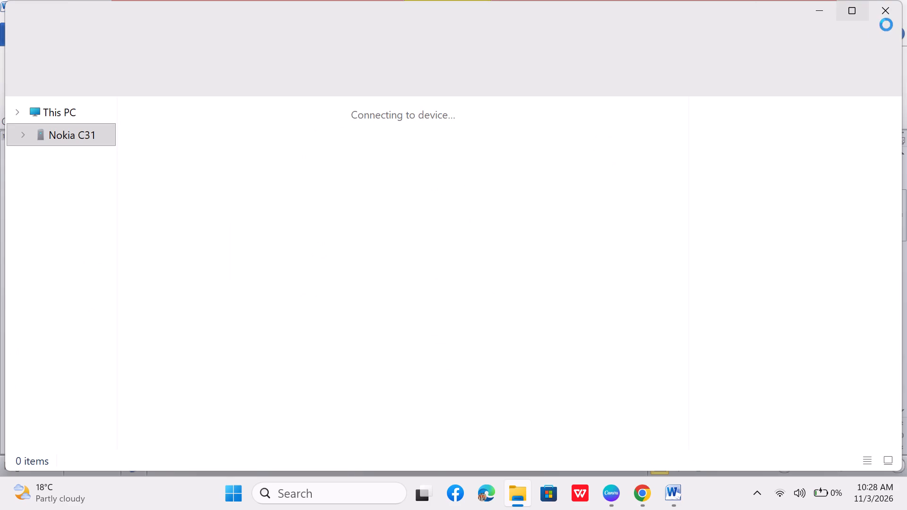
Close the File Explorer window for the Nokia C31 device and return to the abstracting table in Word.
{"action": "left_click", "coordinate": [886, 12]}
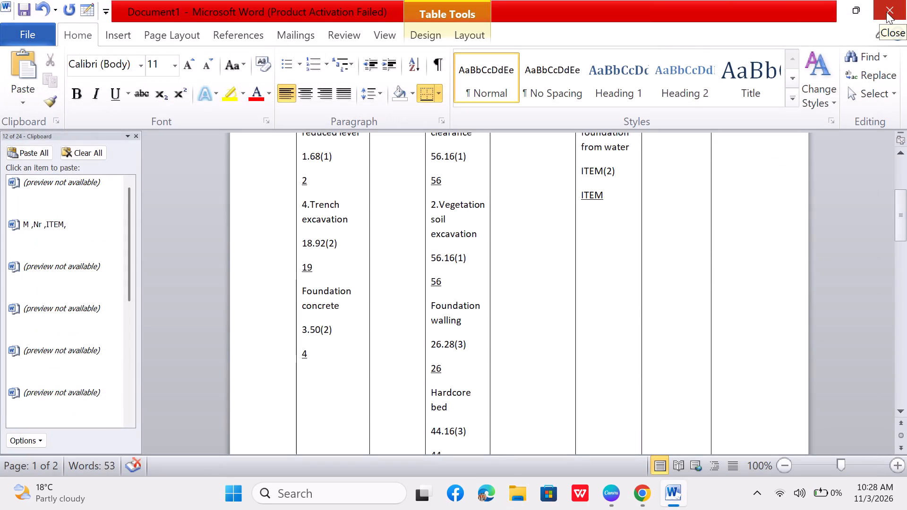
{"action": "scroll", "coordinate": [555, 257], "scroll_direction": "up", "scroll_amount": 1}
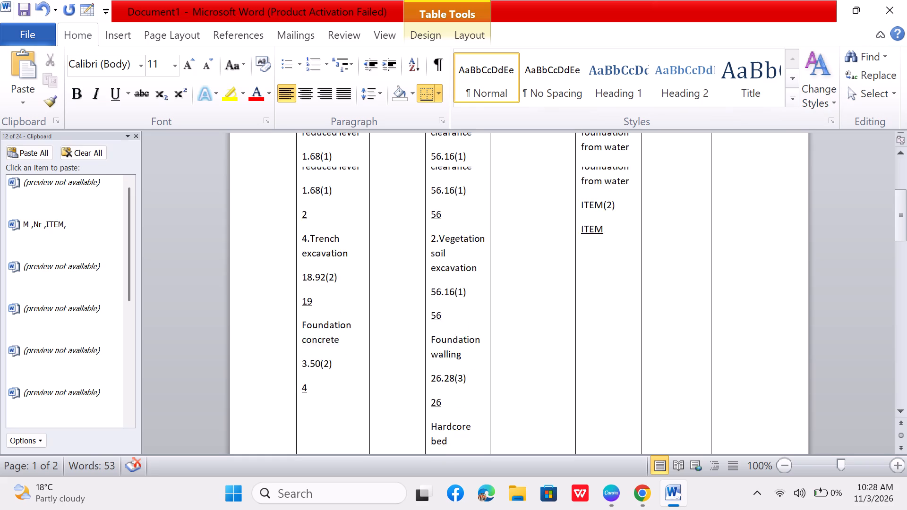
Review the abstracting table on both pages, from the filled-in columns to the second page's heading and empty table section.
{"action": "scroll", "coordinate": [554, 257], "scroll_direction": "up", "scroll_amount": 5}
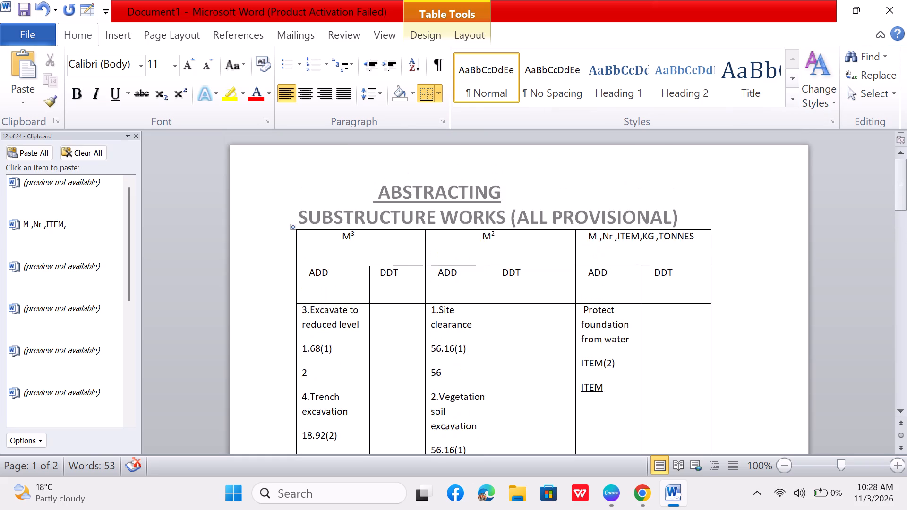
{"action": "scroll", "coordinate": [550, 255], "scroll_direction": "down", "scroll_amount": 20}
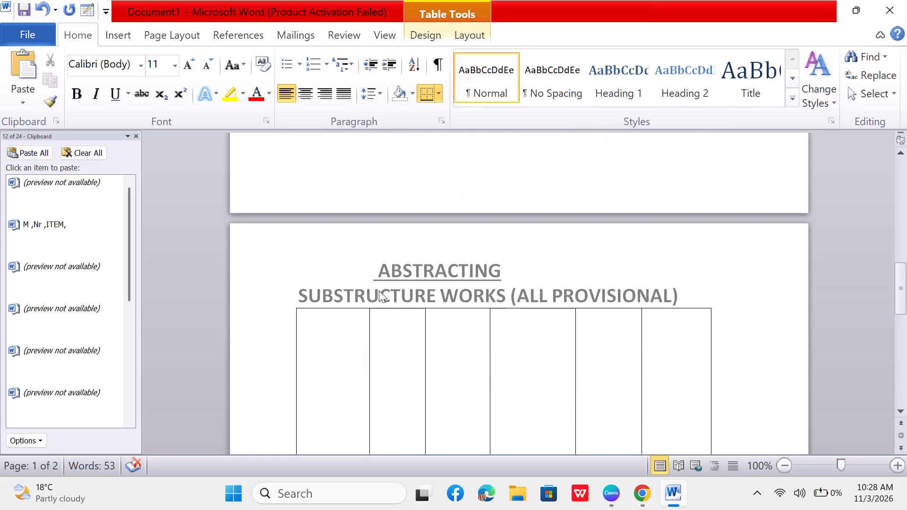
{"action": "left_click_drag", "start_coordinate": [294, 285], "coordinate": [573, 314]}
{"action": "left_click_drag", "start_coordinate": [573, 314], "coordinate": [581, 304]}
{"action": "left_click_drag", "start_coordinate": [591, 247], "coordinate": [423, 295]}
{"action": "scroll", "coordinate": [433, 283], "scroll_direction": "down", "scroll_amount": 7}
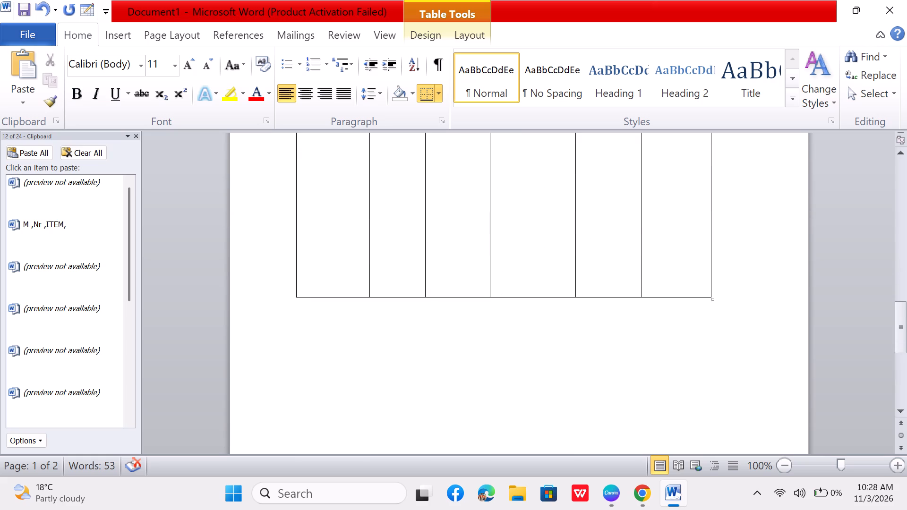
{"action": "scroll", "coordinate": [436, 283], "scroll_direction": "up", "scroll_amount": 7}
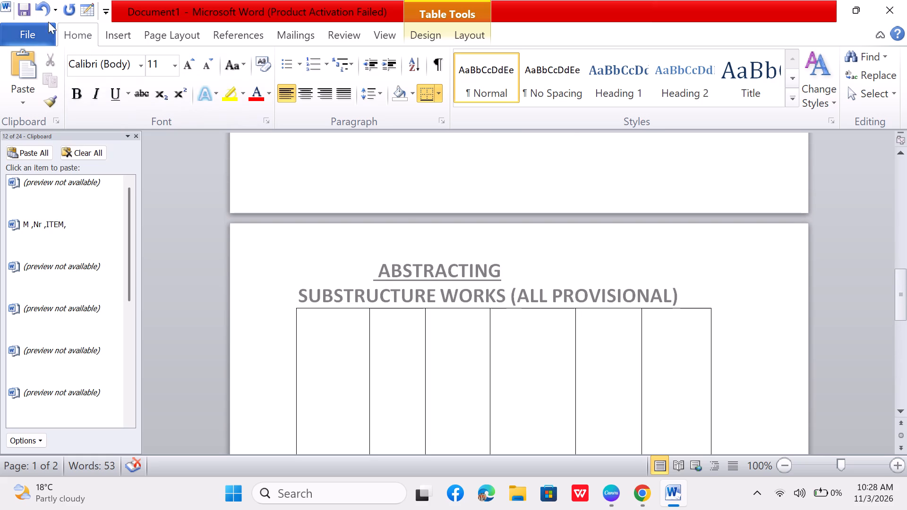
Save the new document under the name "abstract" as a .docx file.
{"action": "left_click", "coordinate": [38, 31]}
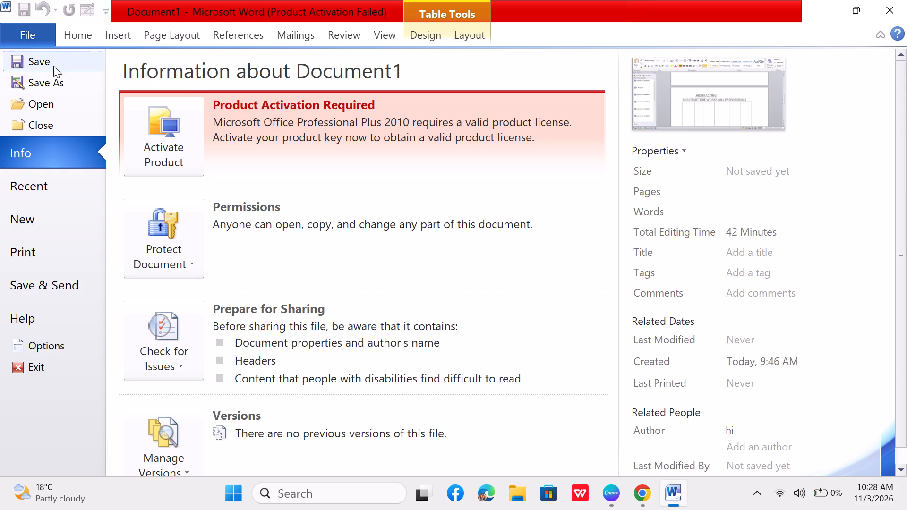
{"action": "left_click", "coordinate": [56, 82]}
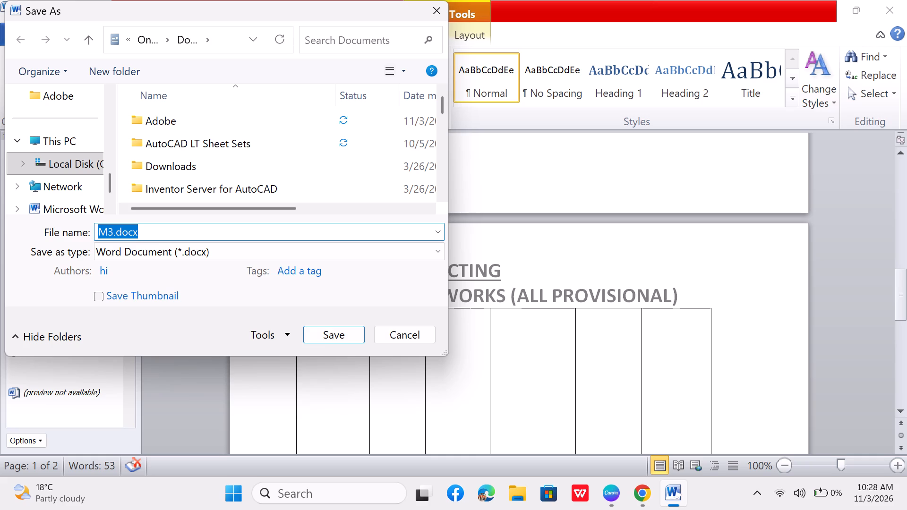
Save the document under the name "abstract" as a Word Document (*.docx) in the Documents folder.
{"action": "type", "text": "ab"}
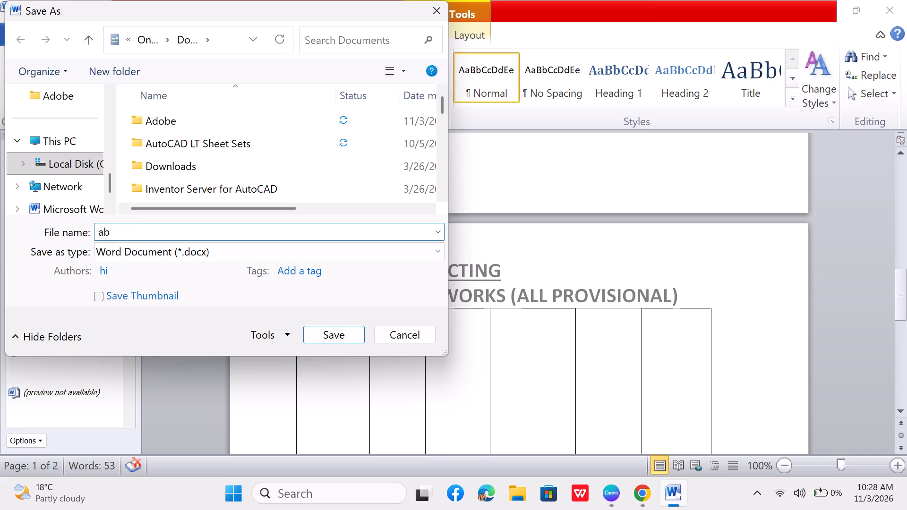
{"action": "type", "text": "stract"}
{"action": "left_click", "coordinate": [340, 333]}
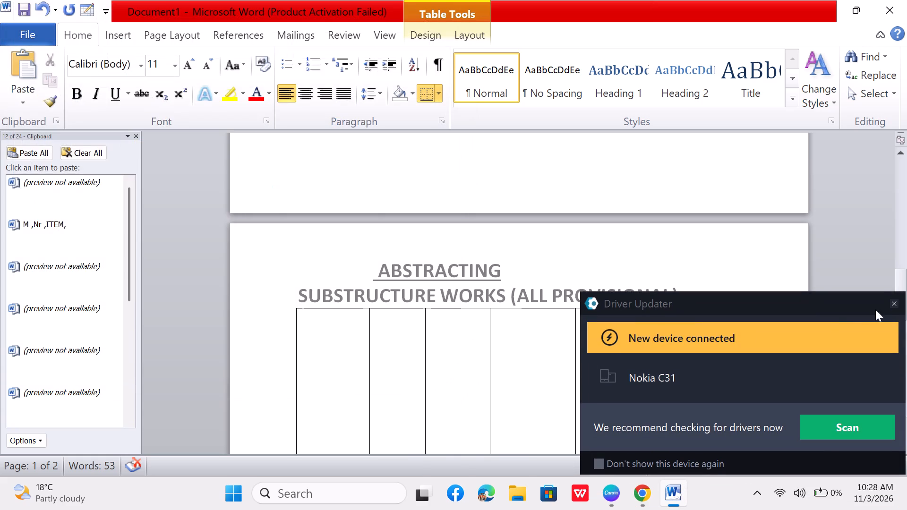
Open the saved abstract.docx file from the Documents folder.
{"action": "scroll", "coordinate": [627, 303], "scroll_direction": "down", "scroll_amount": 3}
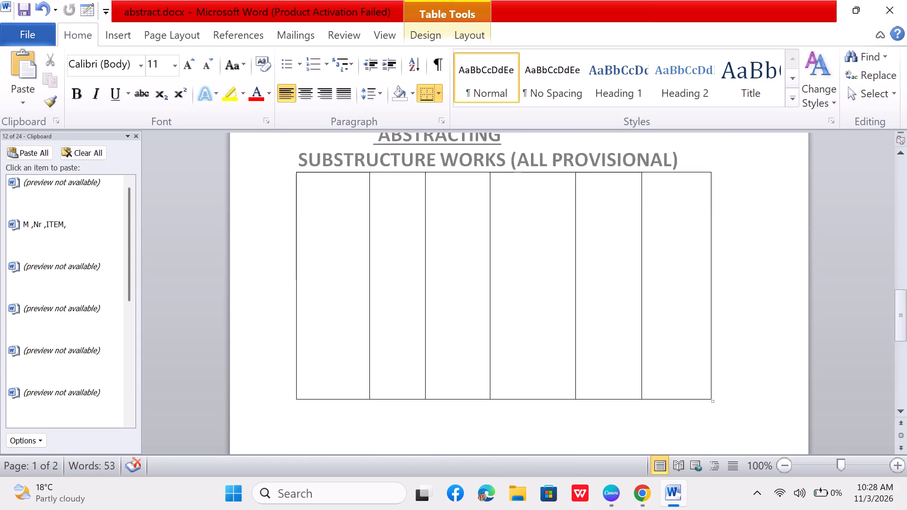
{"action": "scroll", "coordinate": [619, 312], "scroll_direction": "down", "scroll_amount": 2}
{"action": "scroll", "coordinate": [619, 293], "scroll_direction": "up", "scroll_amount": 9}
{"action": "left_click", "coordinate": [28, 30]}
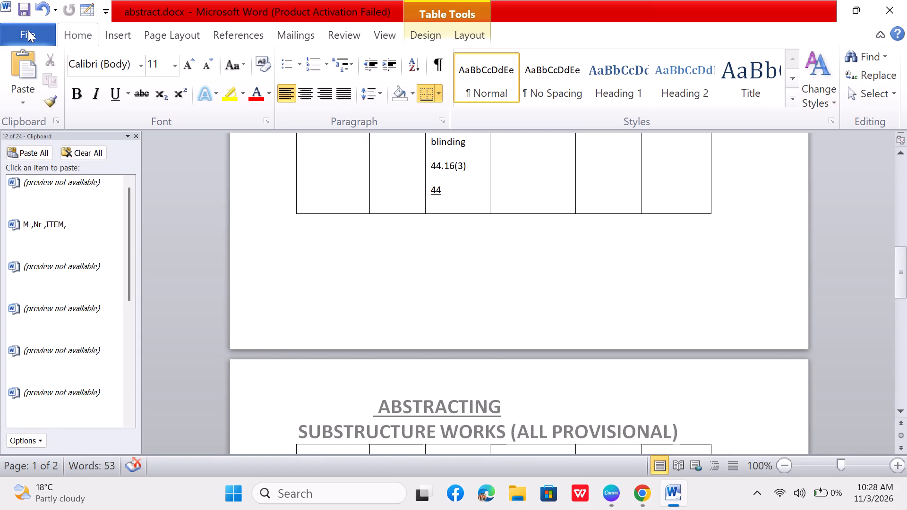
{"action": "left_click", "coordinate": [87, 95]}
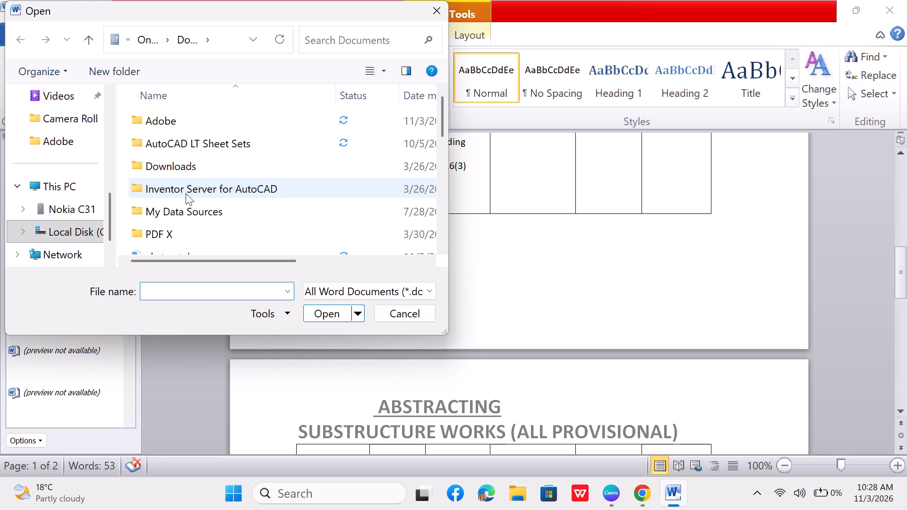
{"action": "scroll", "coordinate": [226, 200], "scroll_direction": "down", "scroll_amount": 2}
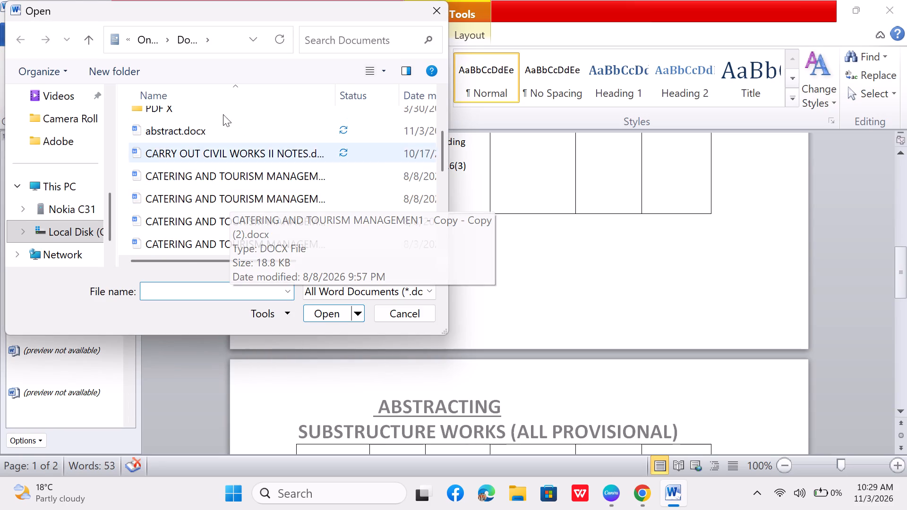
{"action": "double_click", "coordinate": [219, 126]}
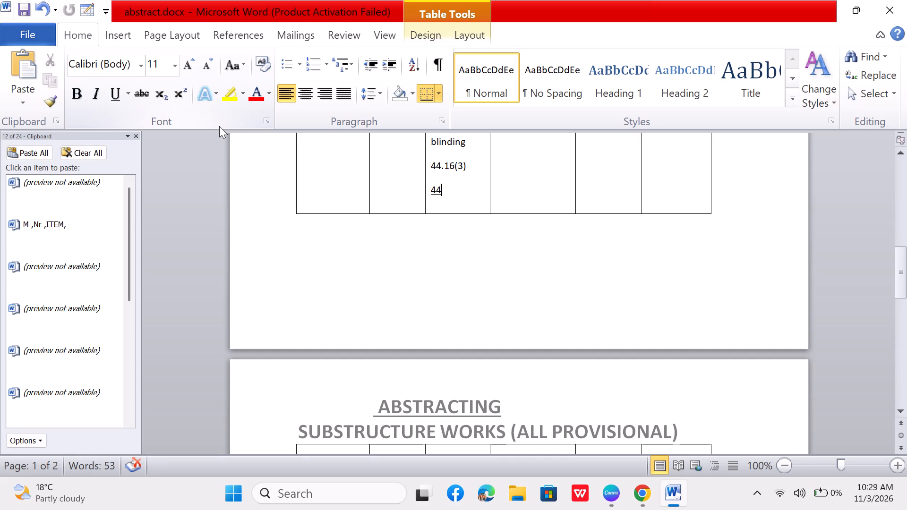
Open abstract.docx from the Documents folder and check its table on both pages.
{"action": "left_click", "coordinate": [34, 30]}
{"action": "left_click", "coordinate": [59, 100]}
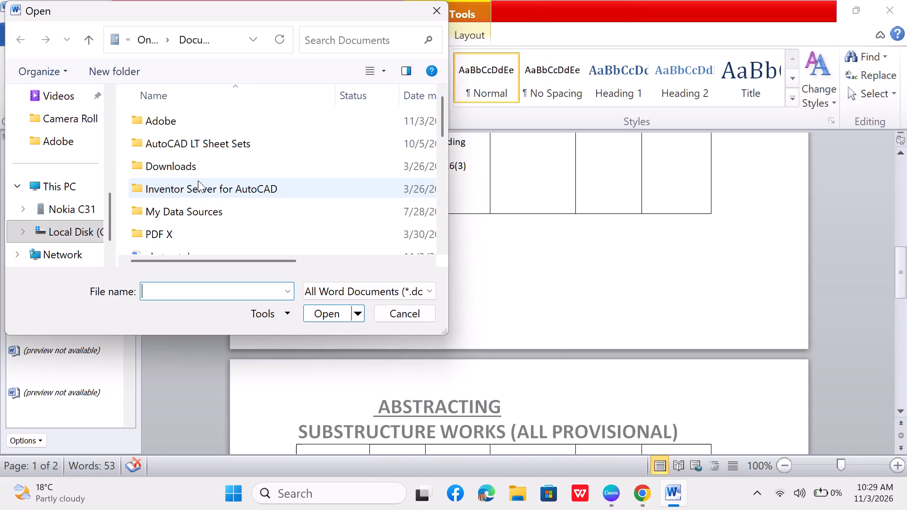
{"action": "scroll", "coordinate": [204, 193], "scroll_direction": "down", "scroll_amount": 2}
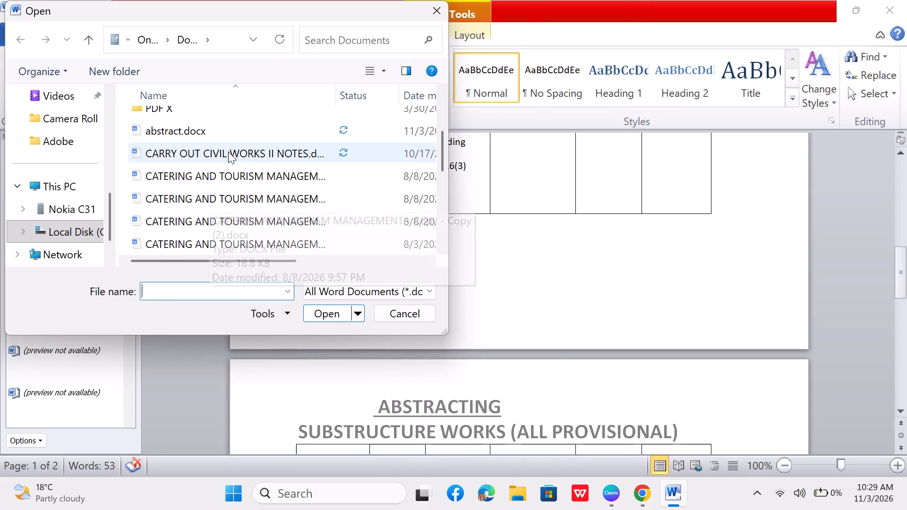
{"action": "double_click", "coordinate": [244, 130]}
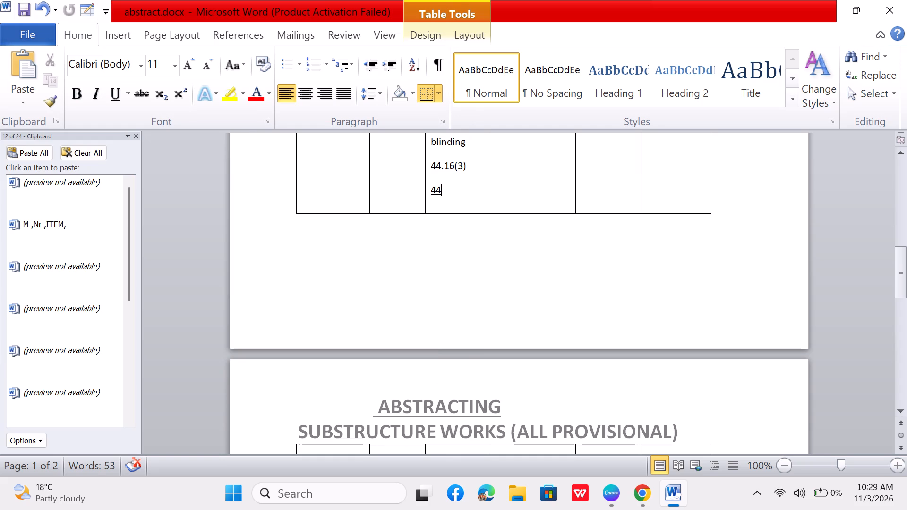
{"action": "scroll", "coordinate": [571, 225], "scroll_direction": "down", "scroll_amount": 11}
{"action": "scroll", "coordinate": [575, 215], "scroll_direction": "up", "scroll_amount": 2}
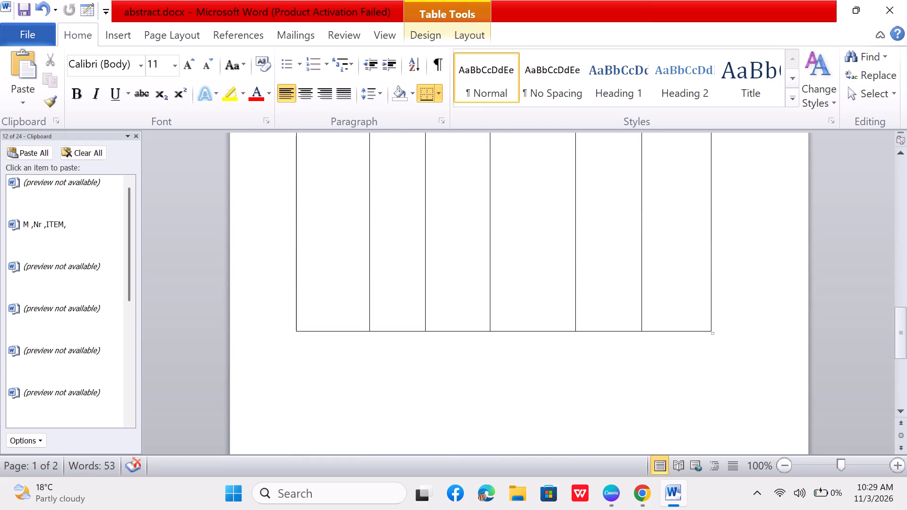
{"action": "scroll", "coordinate": [575, 215], "scroll_direction": "up", "scroll_amount": 20}
{"action": "scroll", "coordinate": [575, 215], "scroll_direction": "up", "scroll_amount": 6}
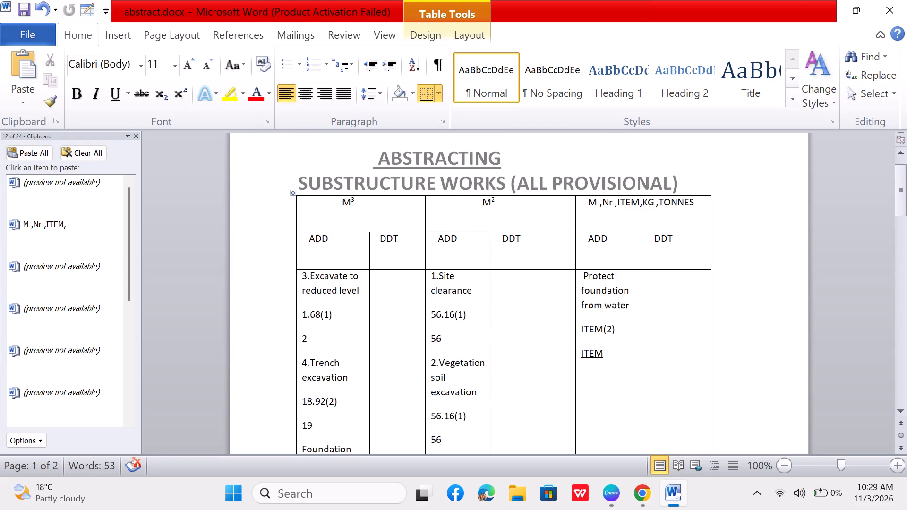
Close the abstract.docx document and exit Word to the desktop.
{"action": "left_click", "coordinate": [891, 0]}
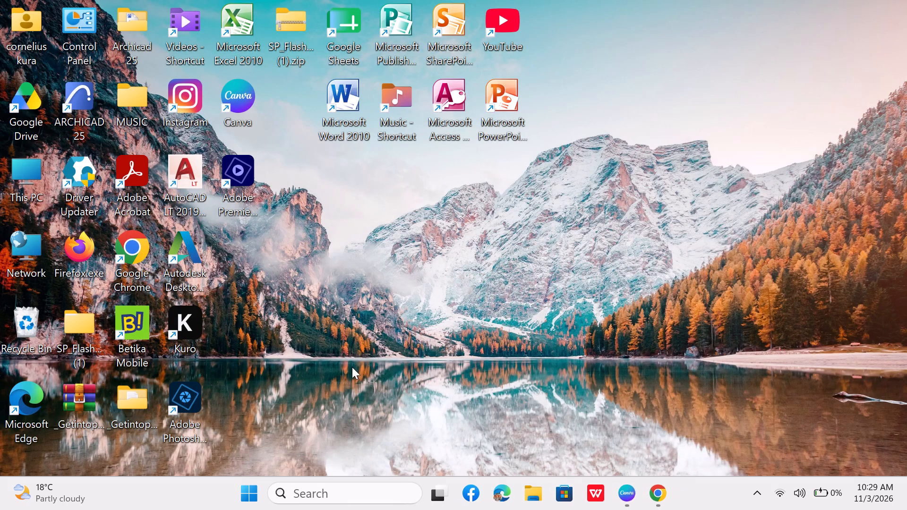
Switch to the Kuro app by launching it from the desktop.
{"action": "triple_click", "coordinate": [182, 321]}
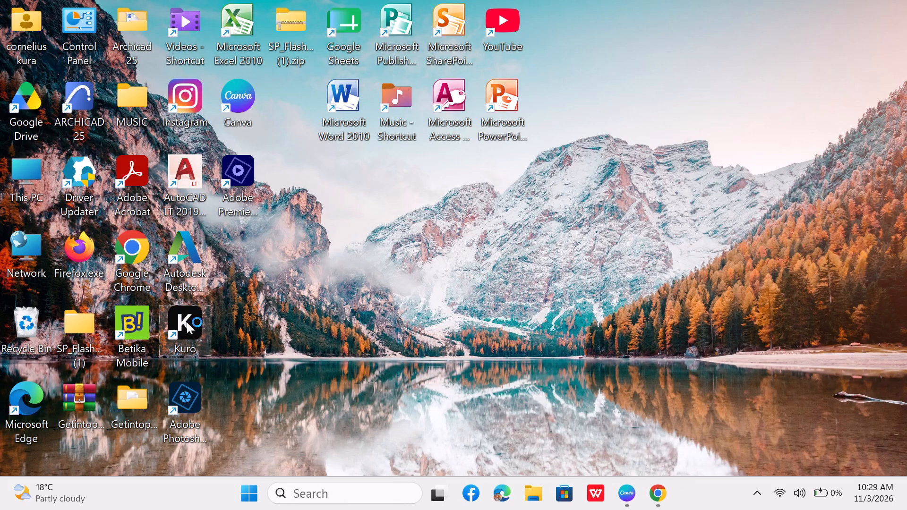